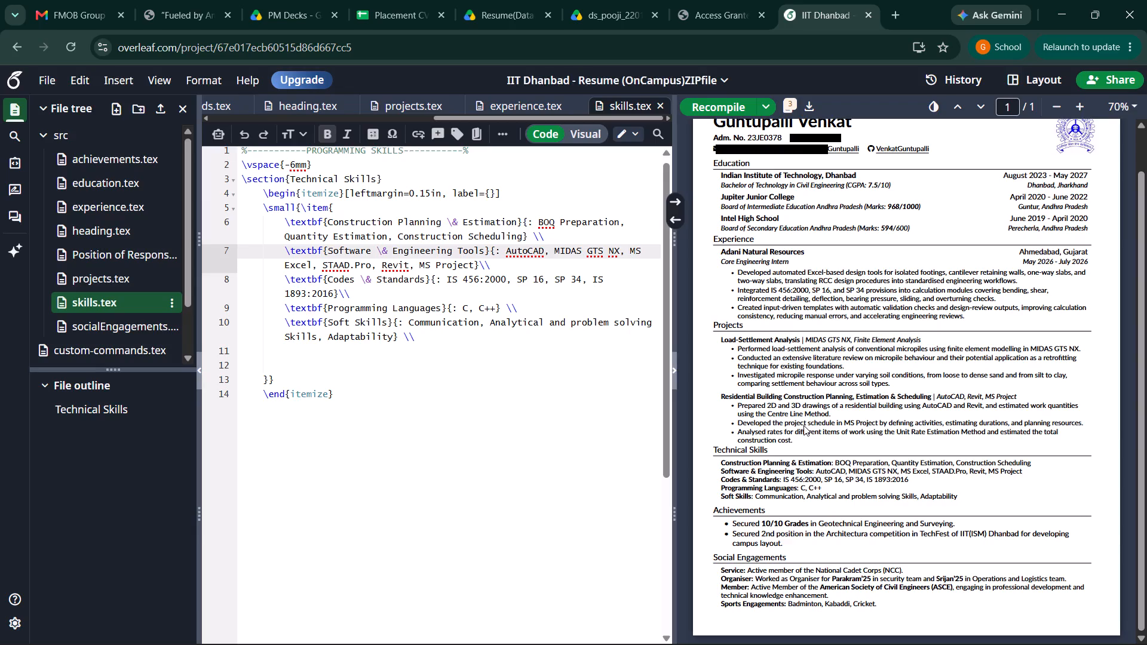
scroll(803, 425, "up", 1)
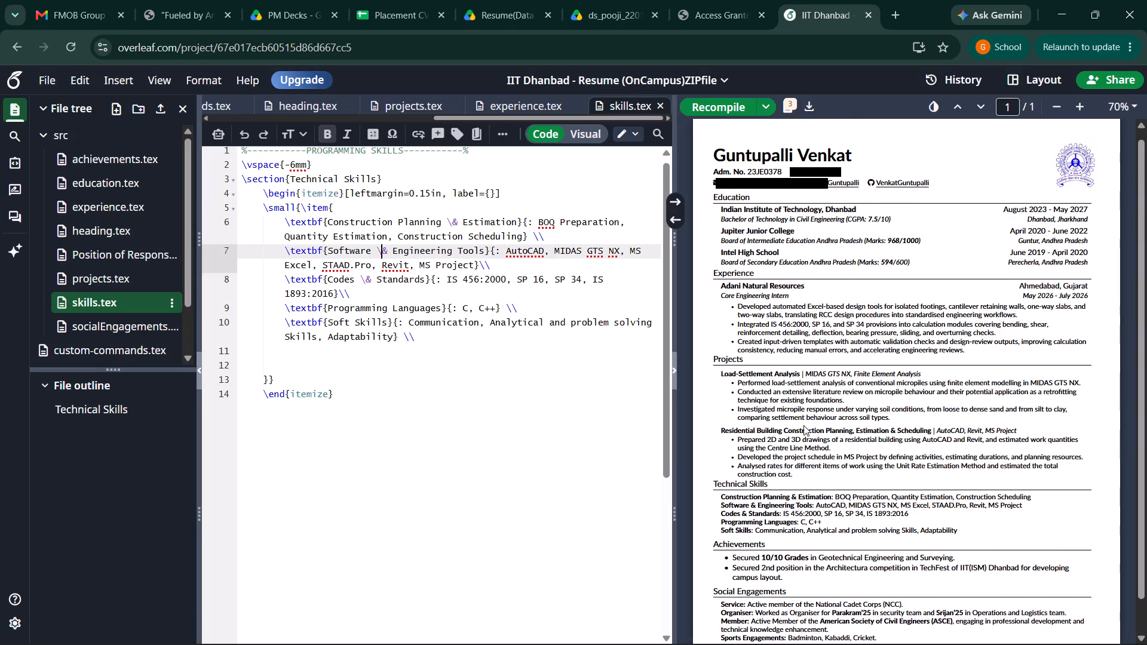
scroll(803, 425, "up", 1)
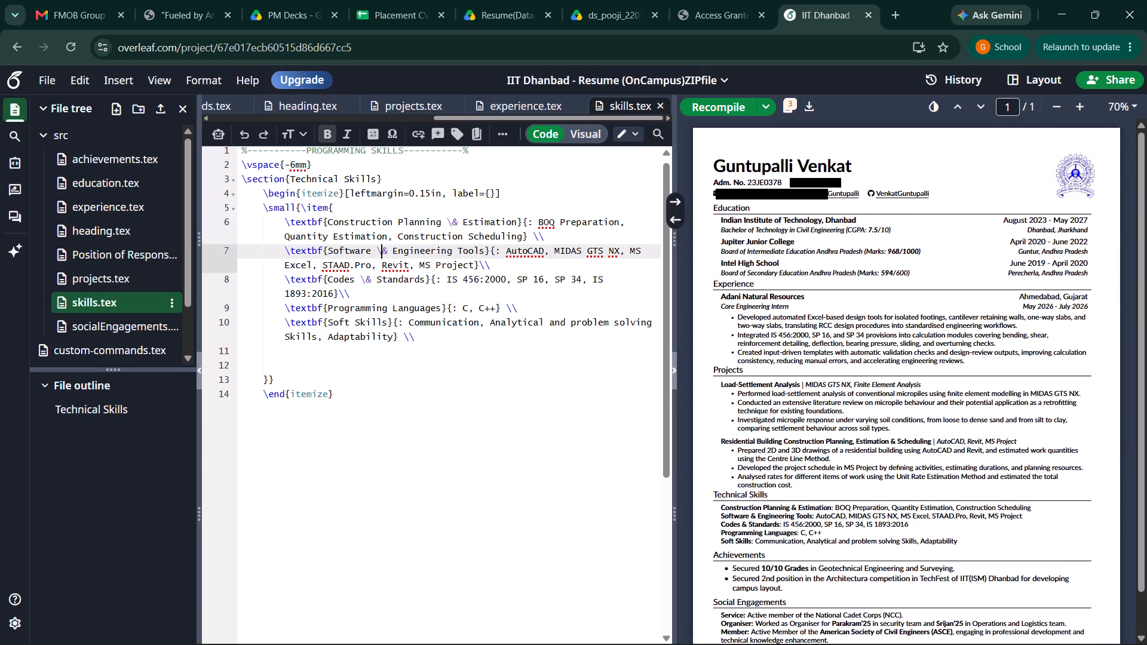
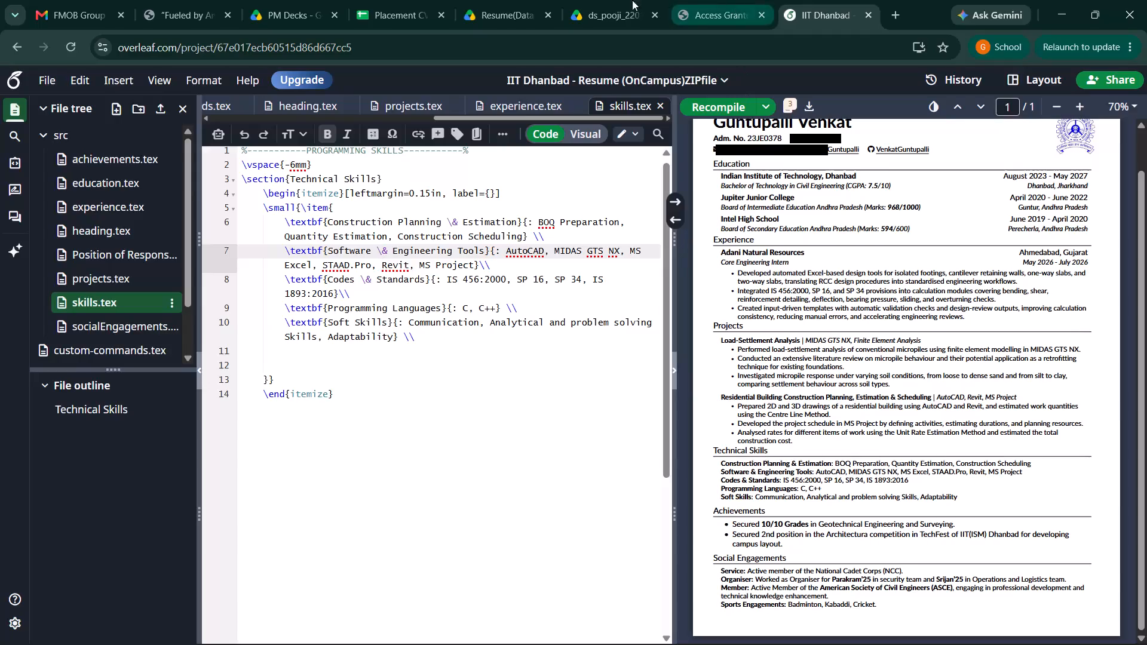
Open the Core (Electronics) resume from row 6 of the Placement CV'26 spreadsheet, review its sections as a reference, and close it.
left_click(424, 0)
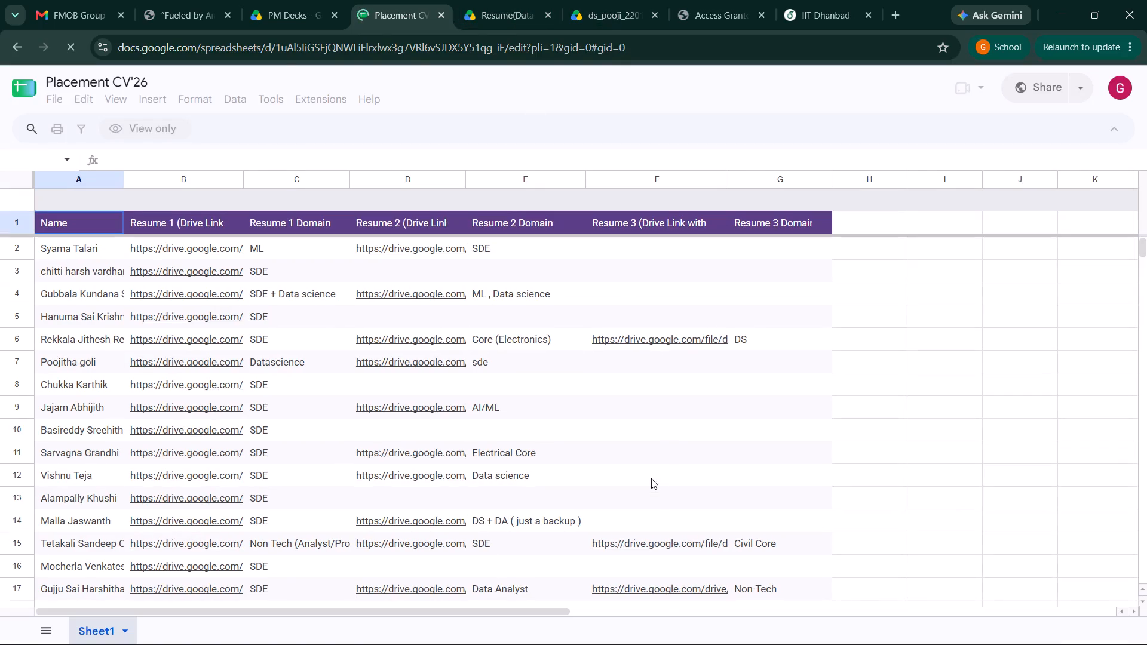
left_click(395, 339)
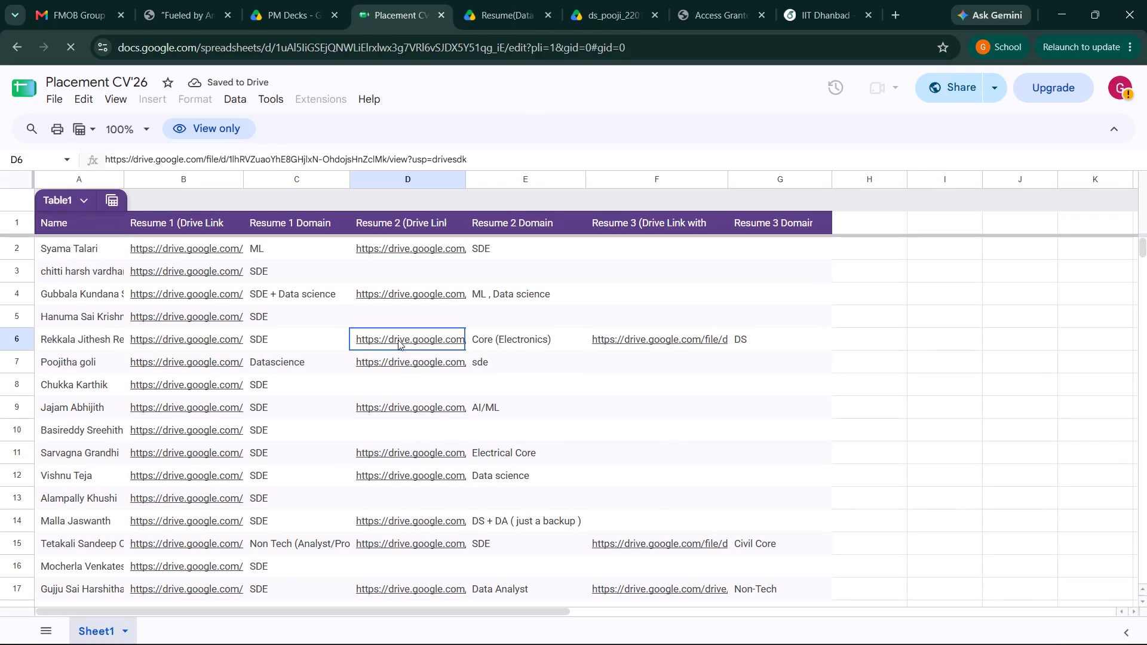
left_click(467, 444)
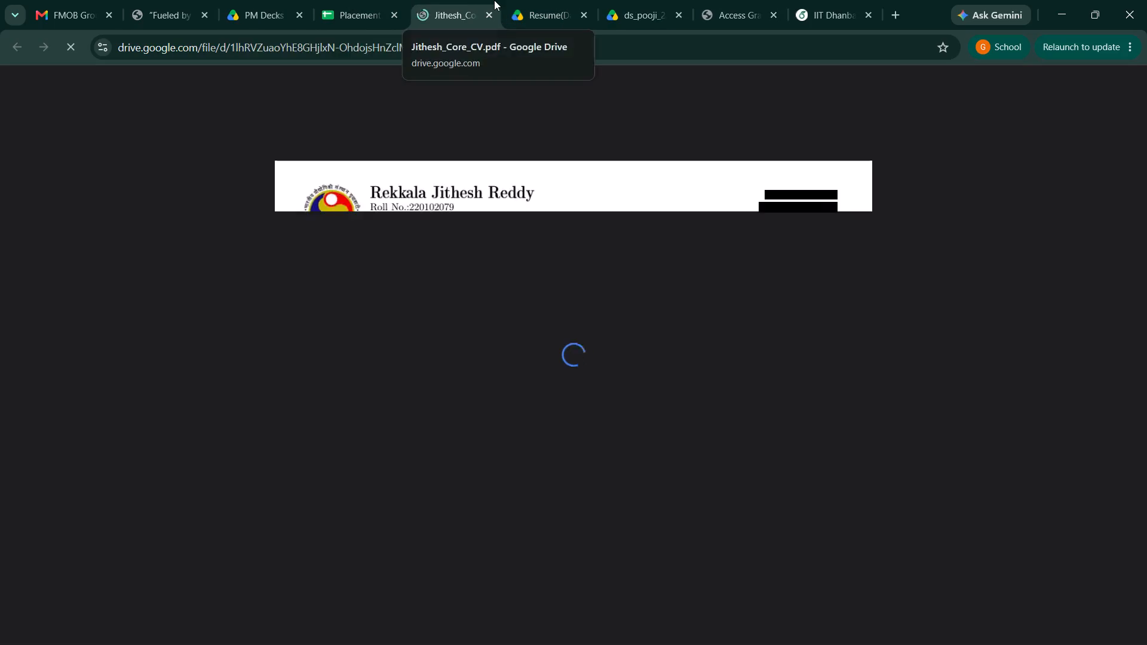
scroll(522, 242, "down", 1)
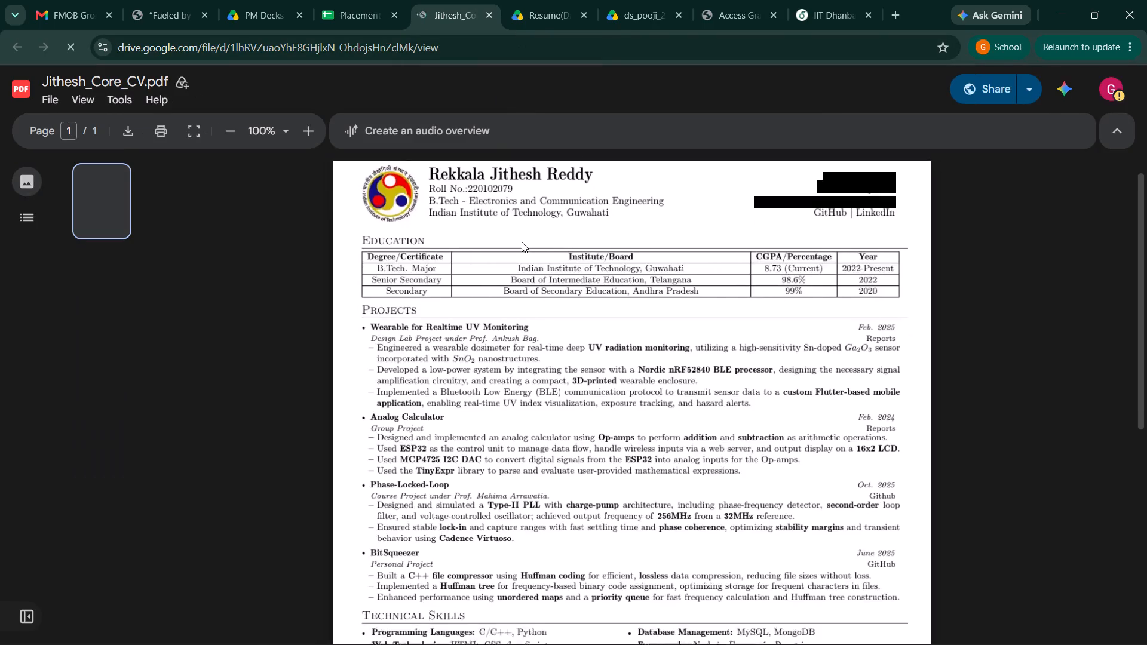
scroll(522, 242, "down", 3)
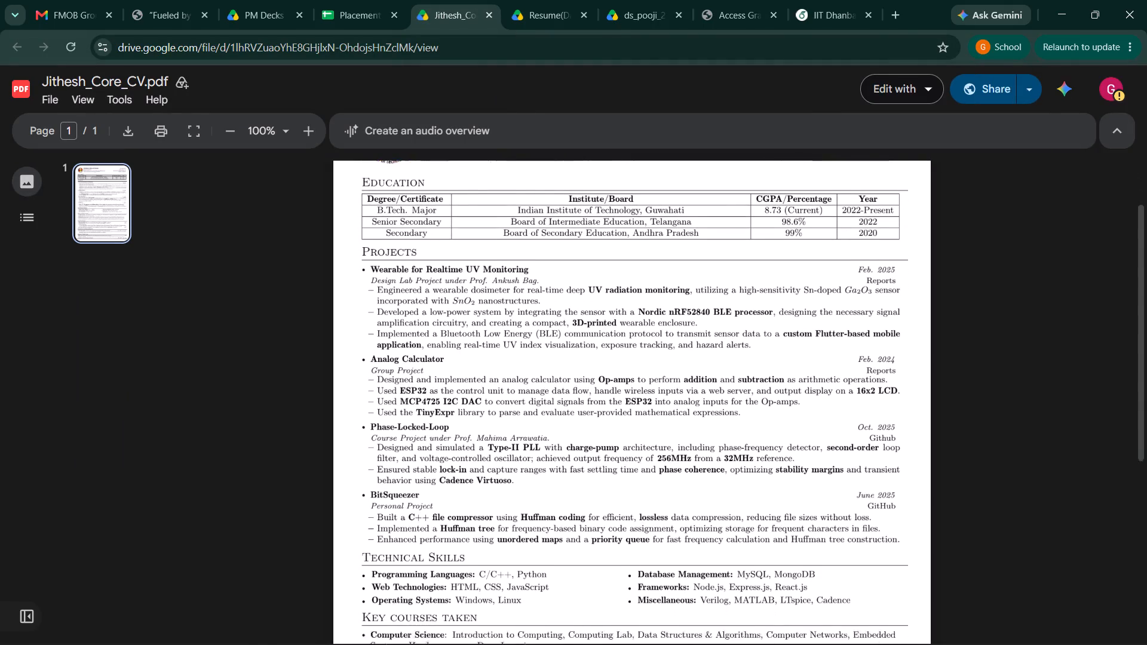
scroll(522, 242, "down", 1)
scroll(522, 242, "up", 4)
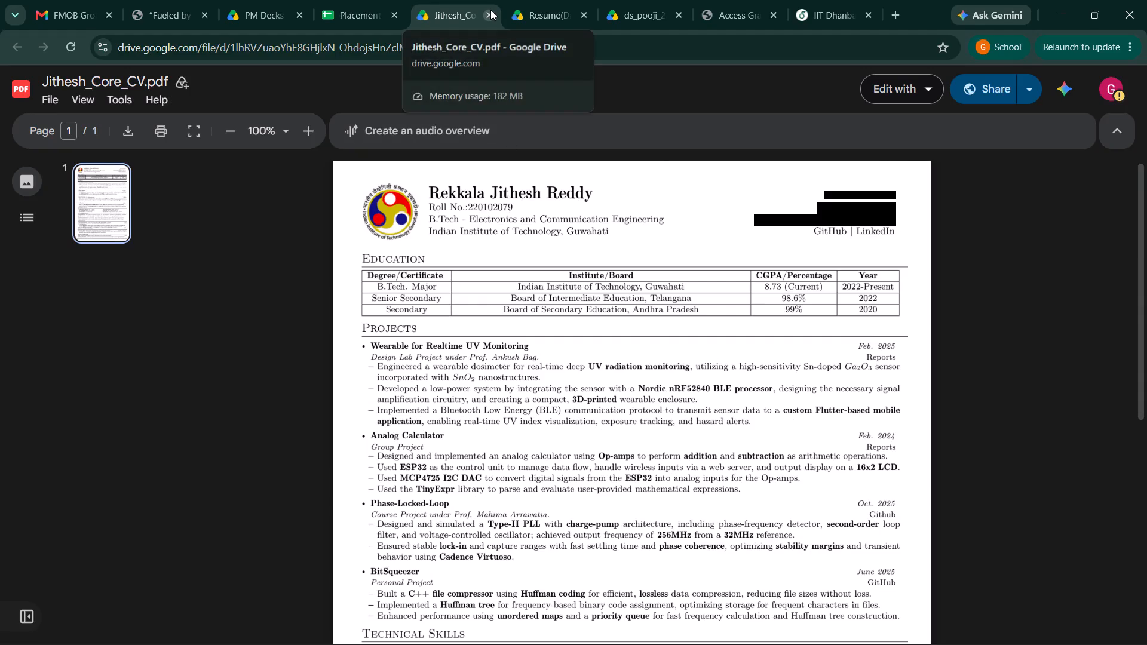
left_click(490, 11)
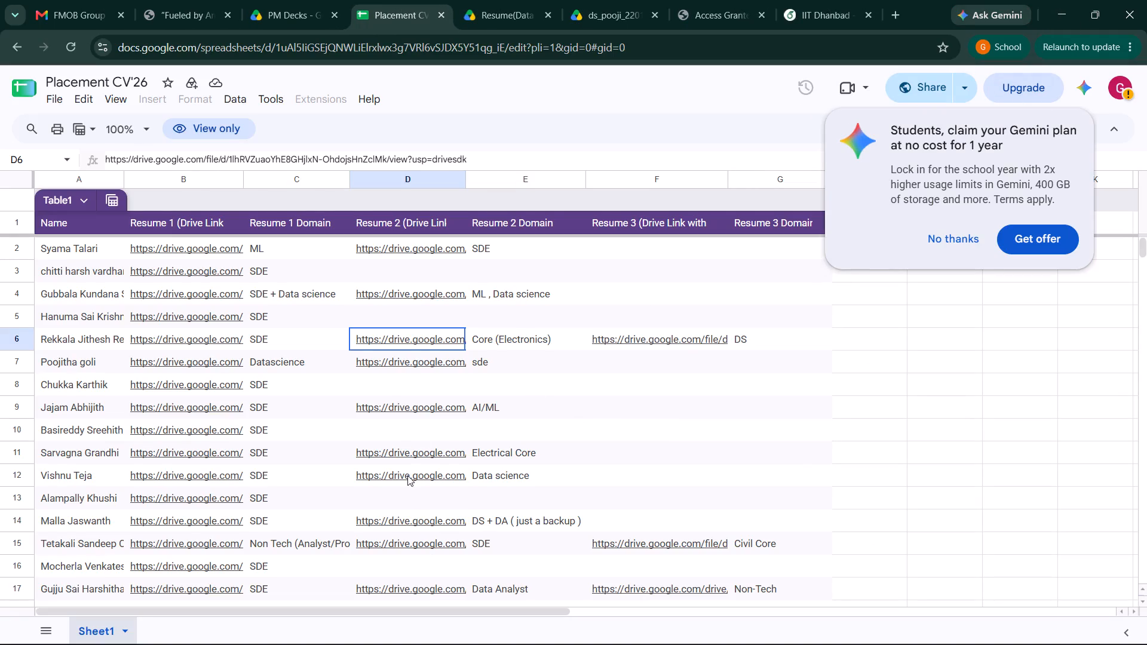
Open the Electrical Core resume linked in row 11 of the spreadsheet and examine its experience, projects, skills, courses and achievements.
left_click(411, 451)
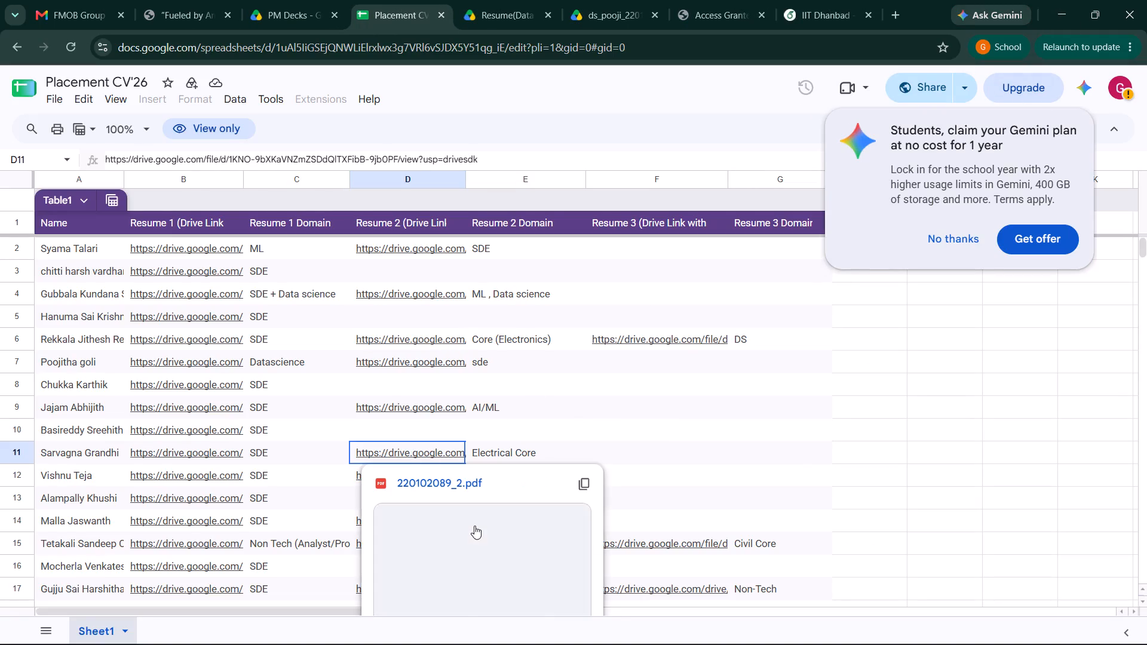
left_click(474, 526)
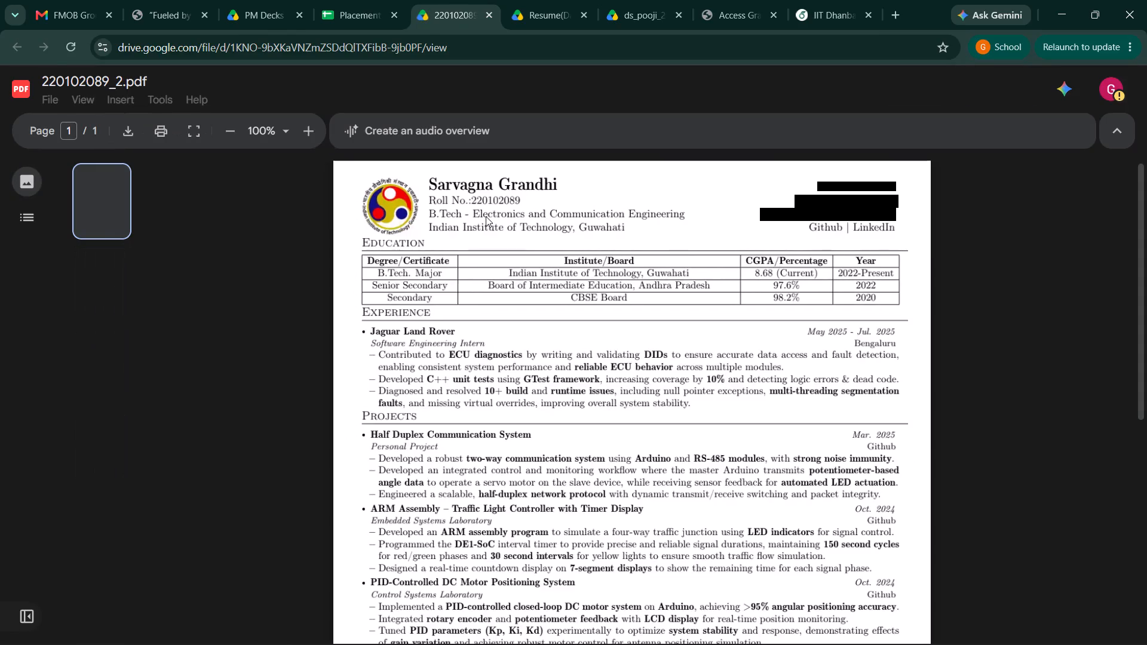
scroll(486, 216, "down", 3)
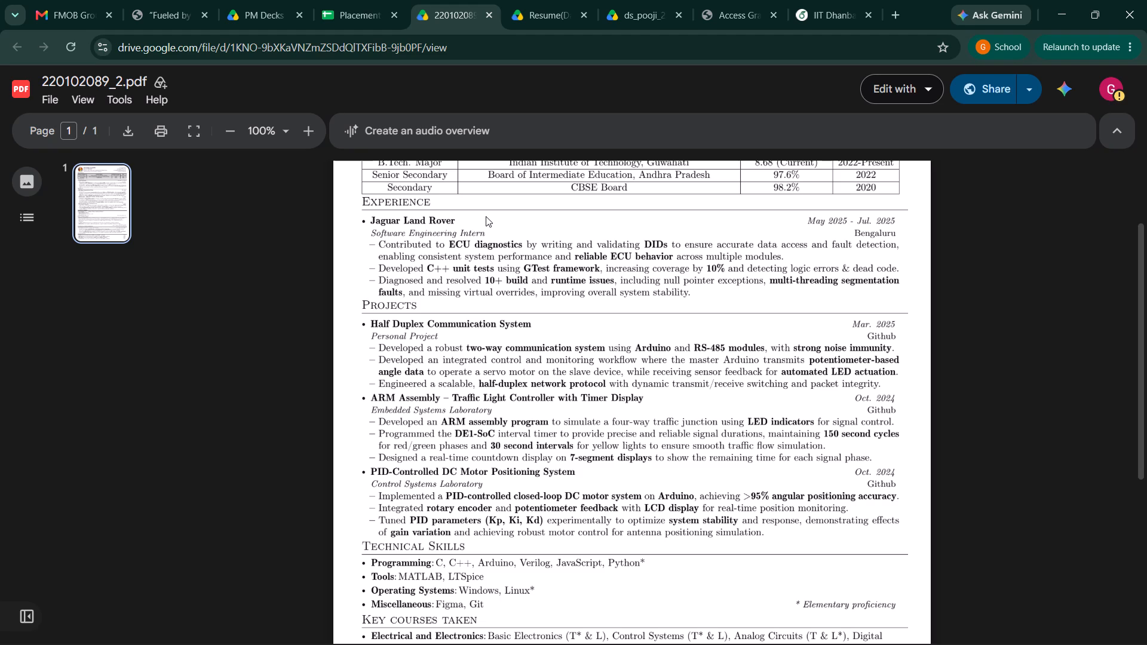
scroll(486, 216, "up", 3)
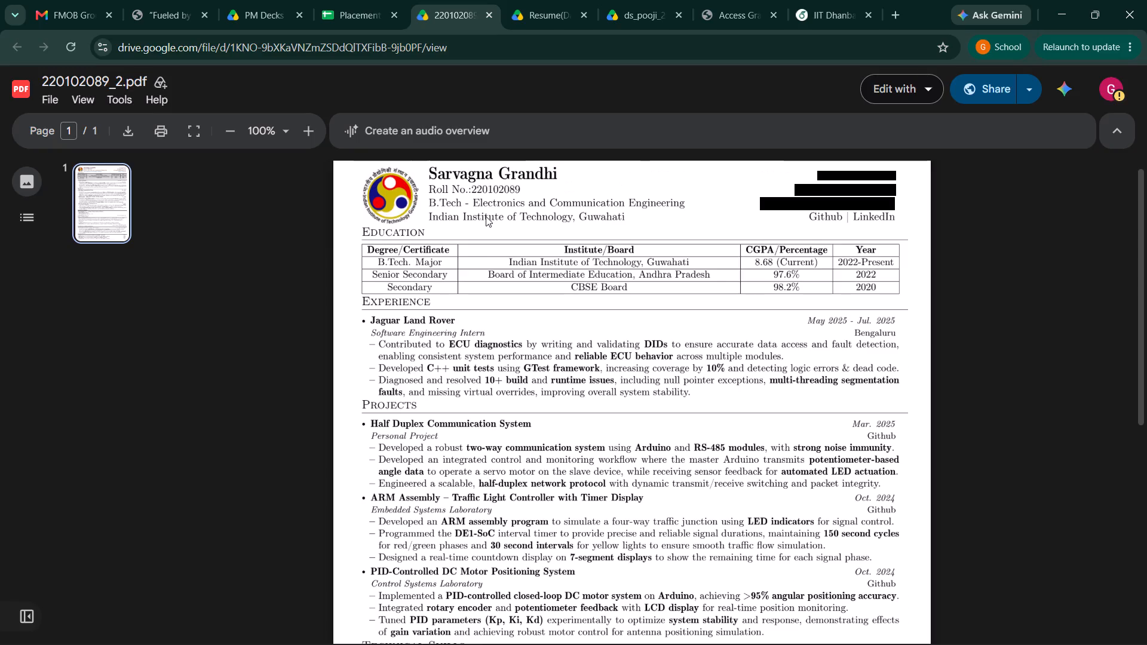
scroll(486, 216, "down", 1)
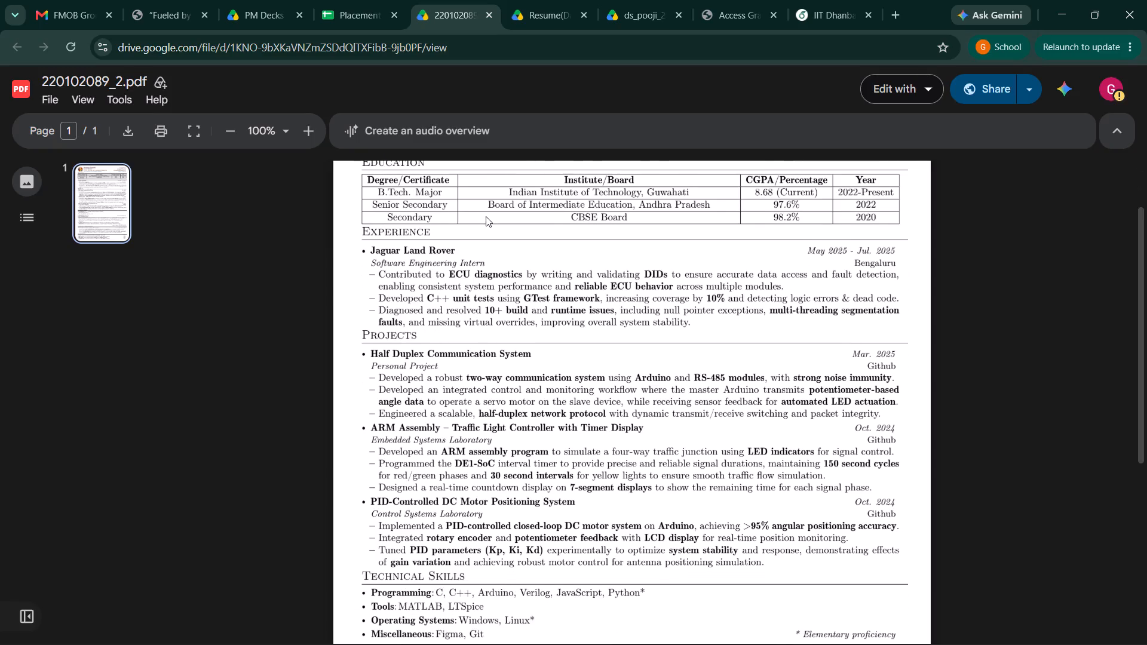
scroll(486, 216, "down", 6)
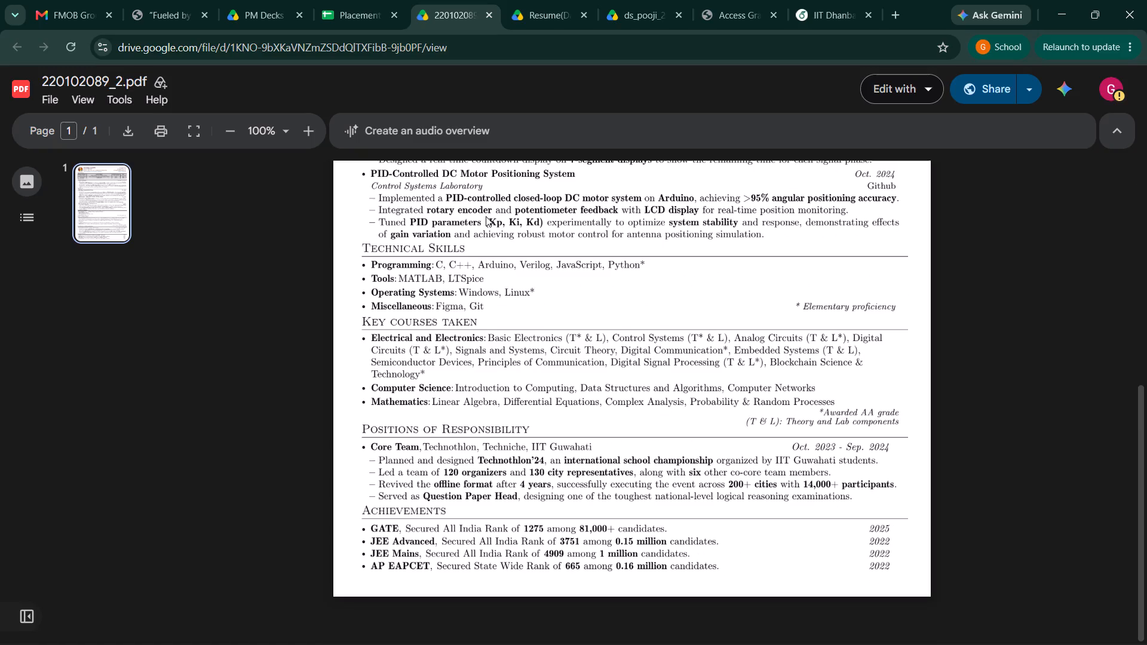
scroll(486, 216, "up", 4)
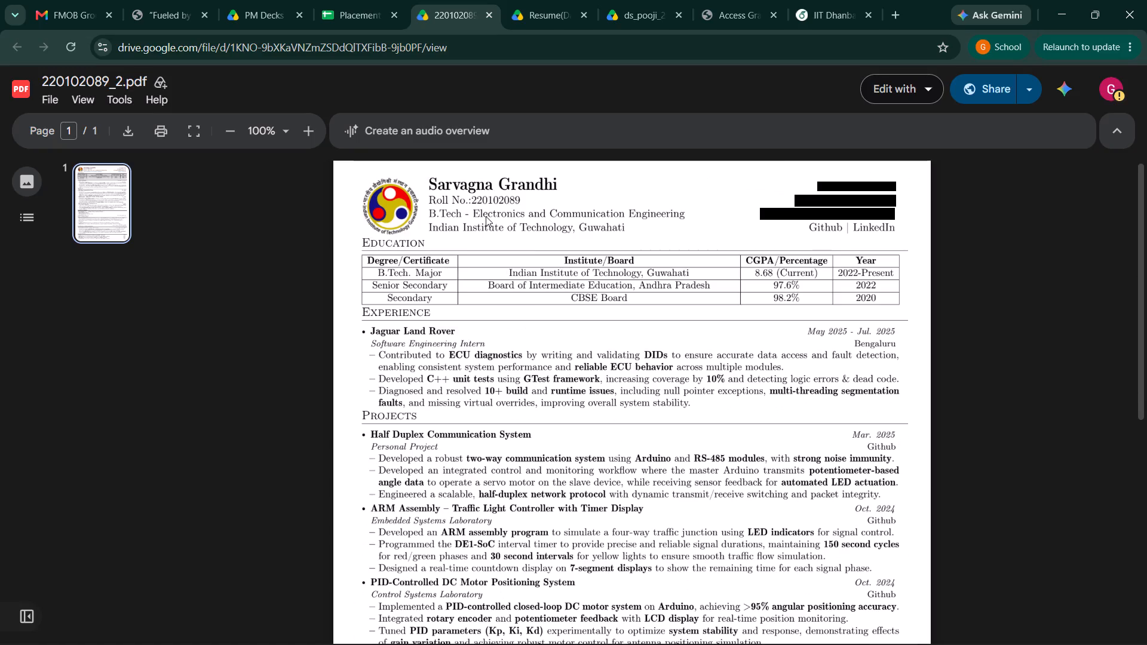
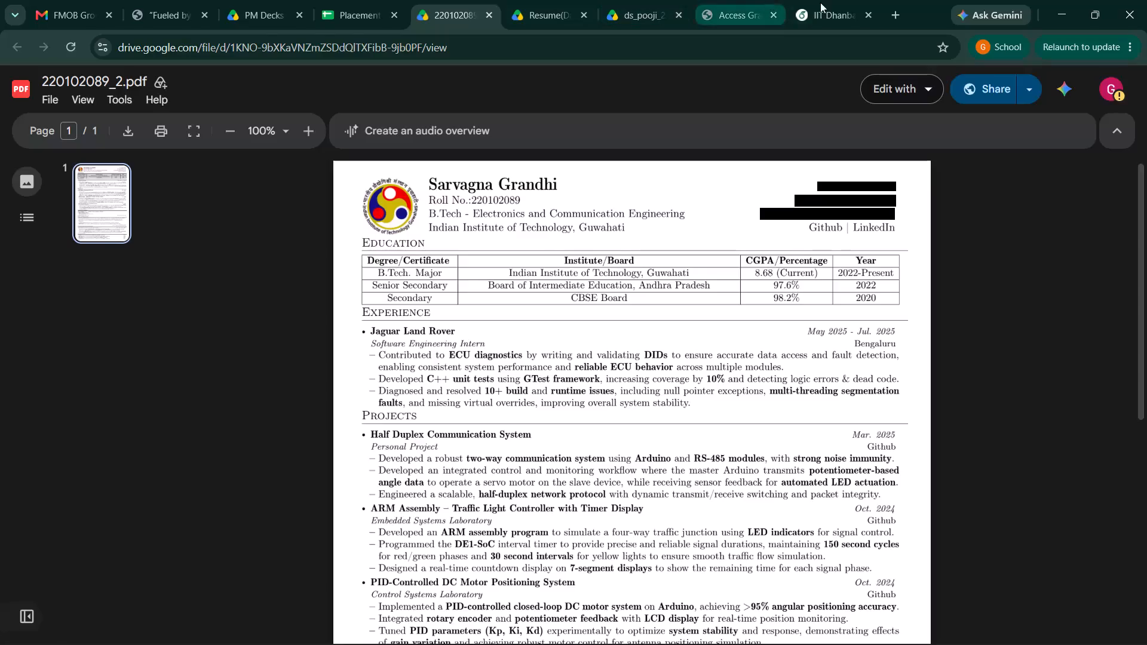
Switch back to the IIT Dhanbad - Resume (OnCampus) project in Overleaf.
left_click(830, 2)
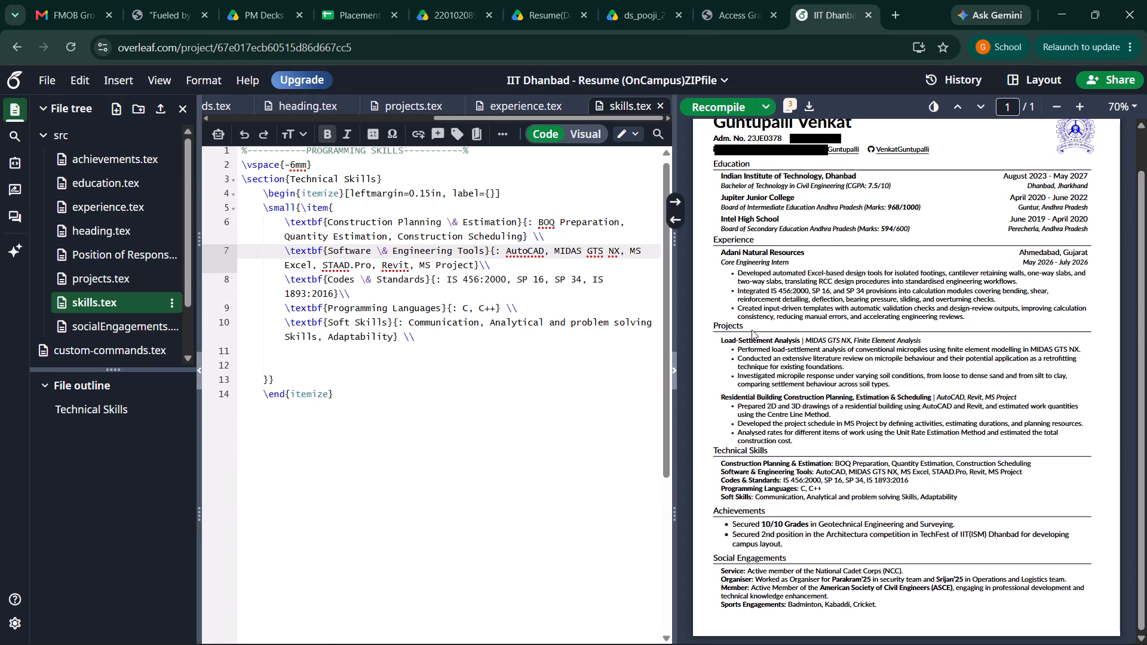
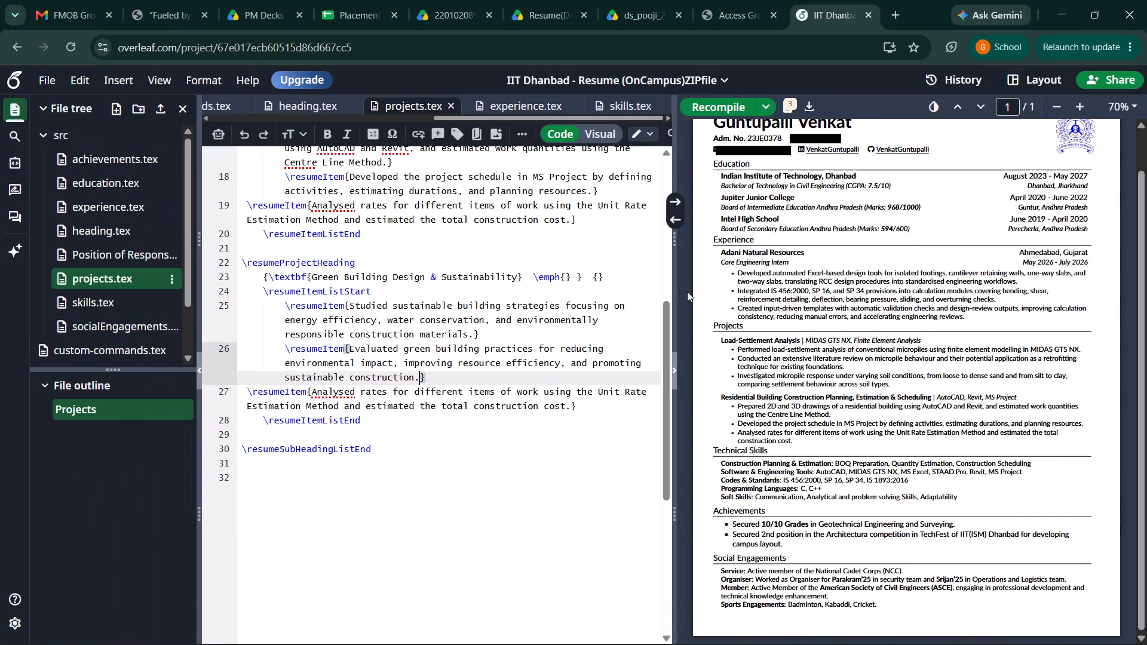
Delete the leftover "Analysed rates" \resumeItem and its empty line from the Green Building project, and recompile the resume.
left_click_drag(575, 409, 421, 395)
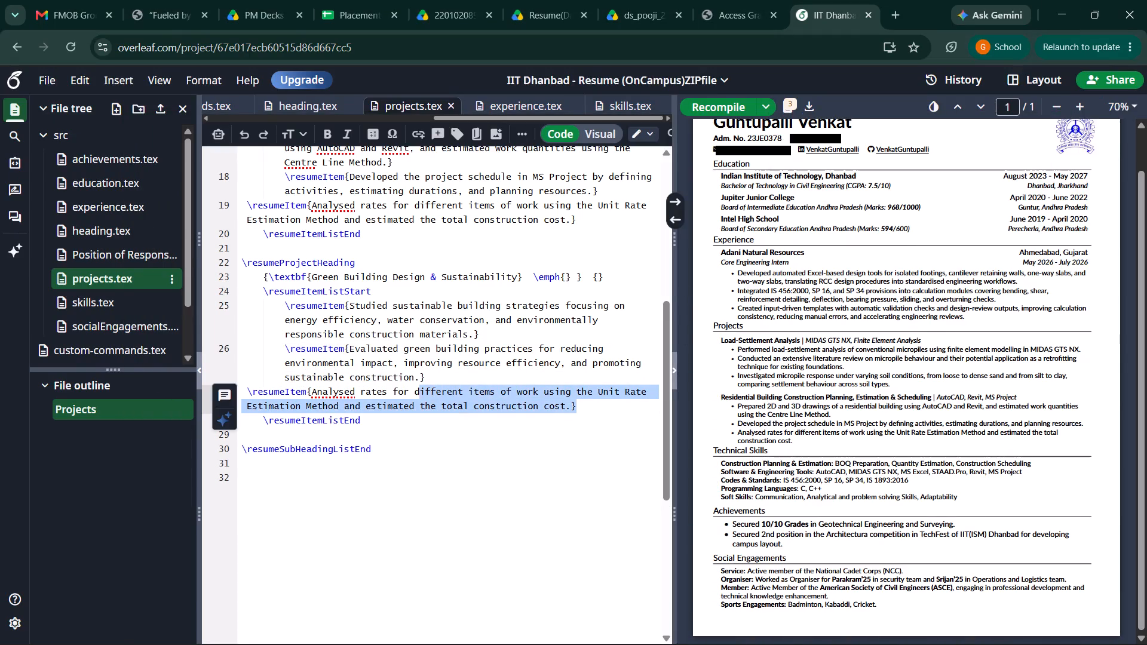
left_click(421, 395)
left_click_drag(584, 402, 578, 402)
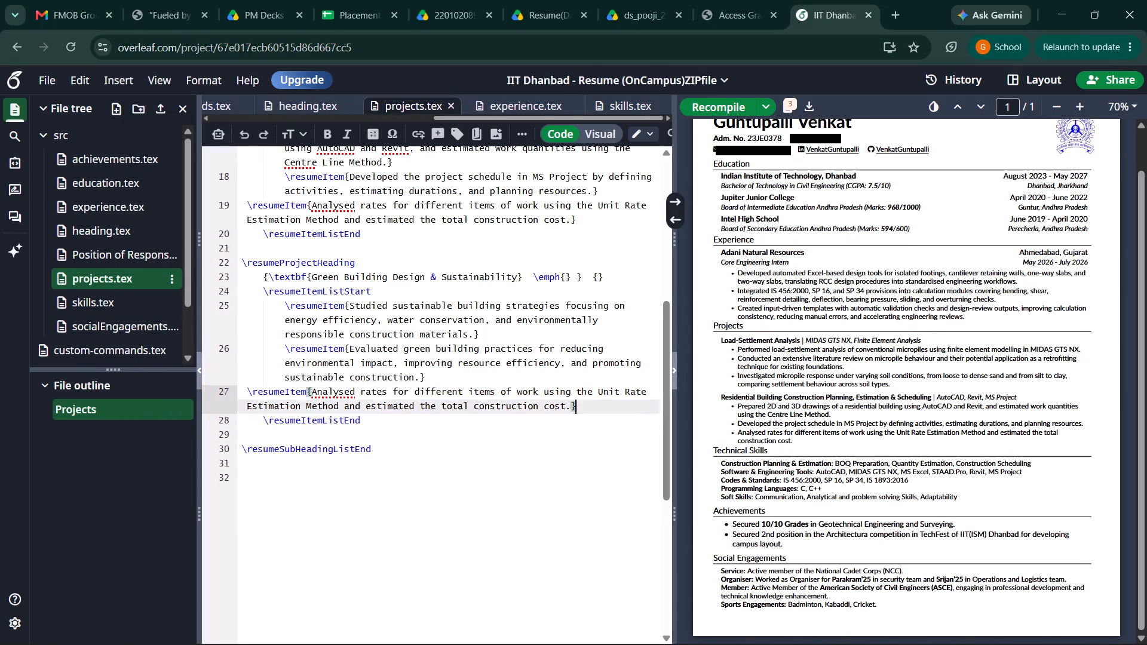
left_click_drag(578, 402, 246, 395)
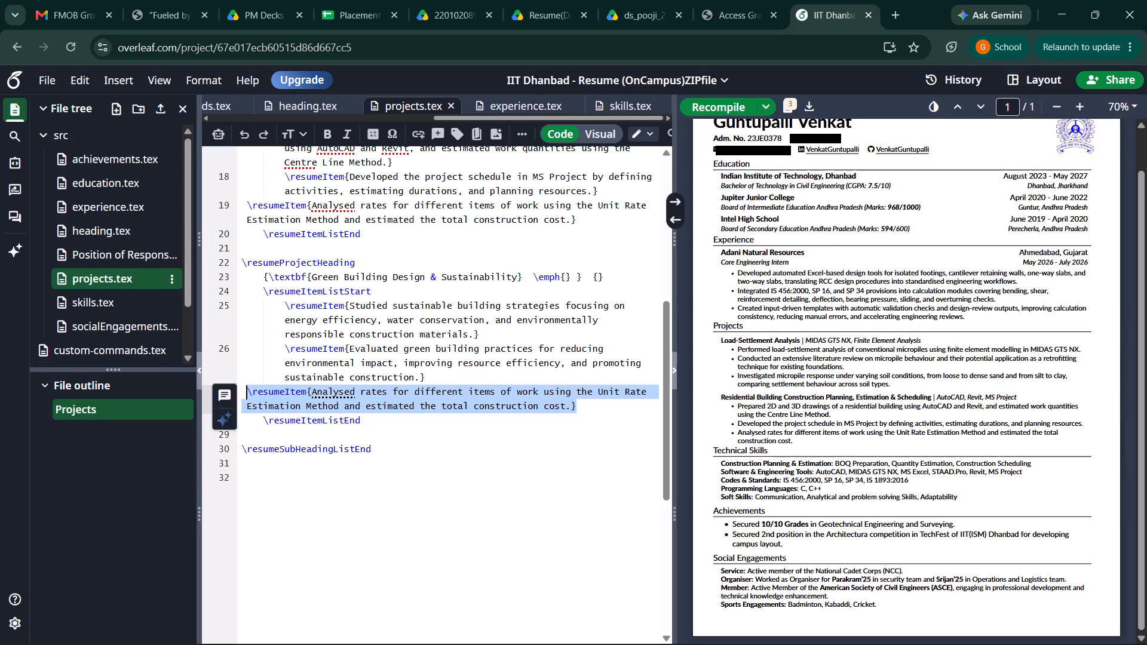
key("BackSpace")
key("BackSpace")
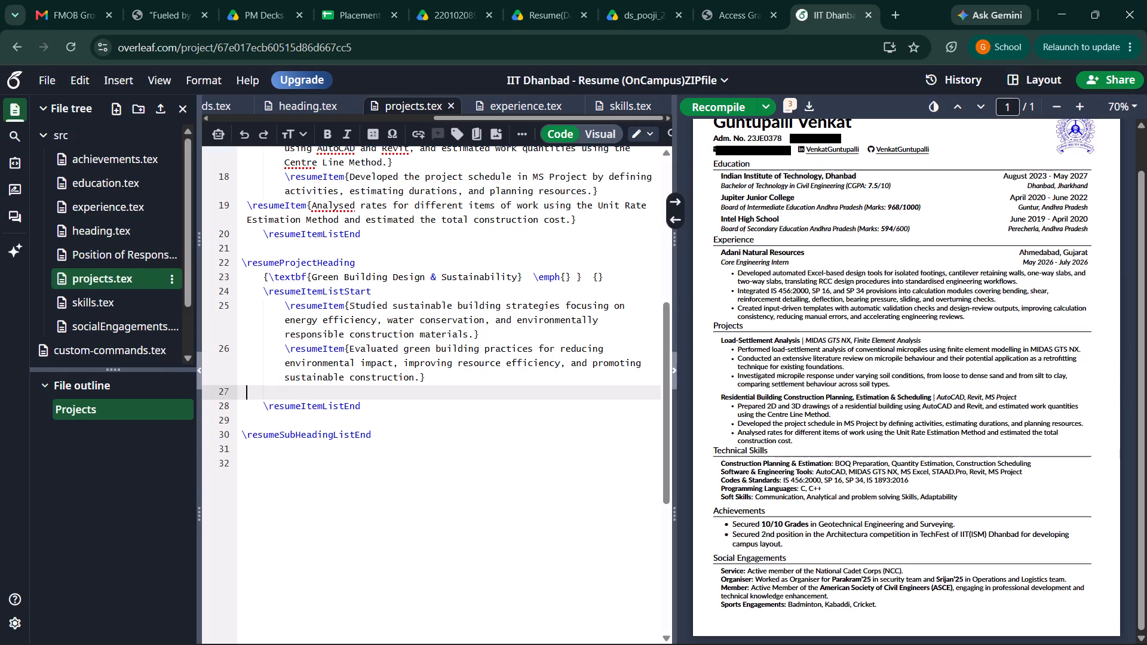
key("BackSpace")
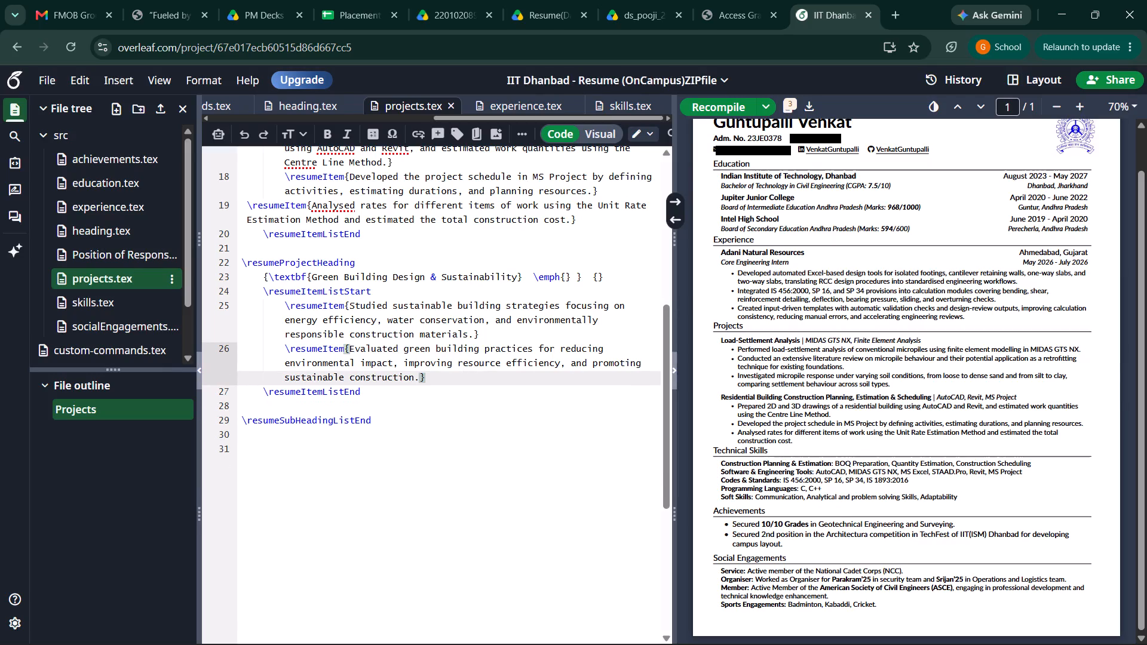
left_click(701, 102)
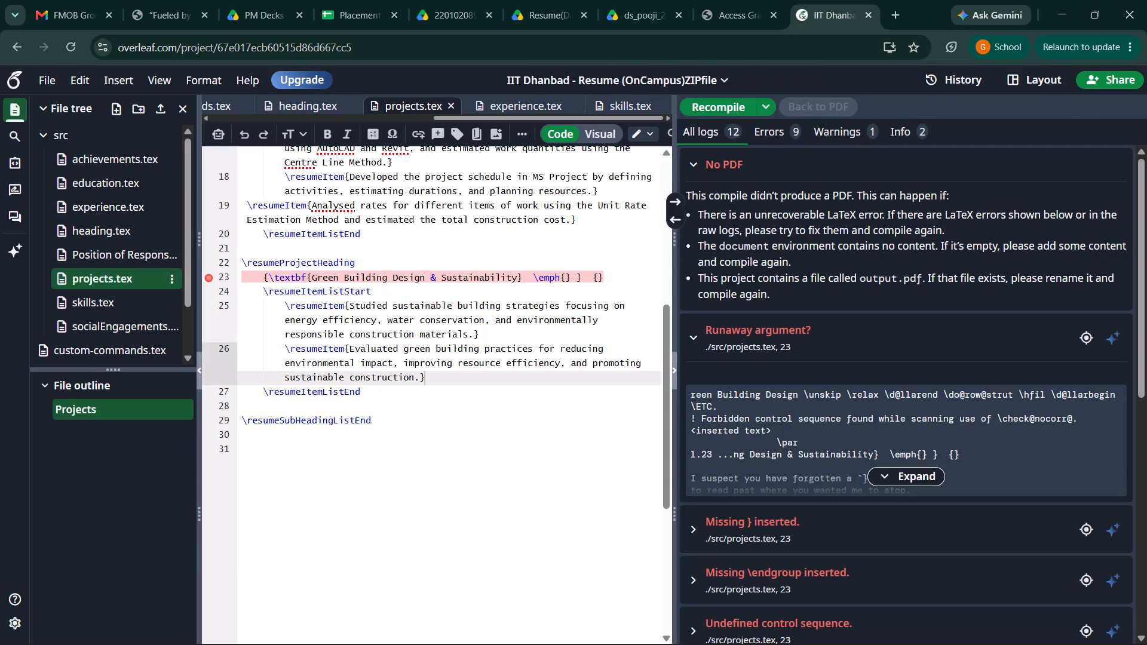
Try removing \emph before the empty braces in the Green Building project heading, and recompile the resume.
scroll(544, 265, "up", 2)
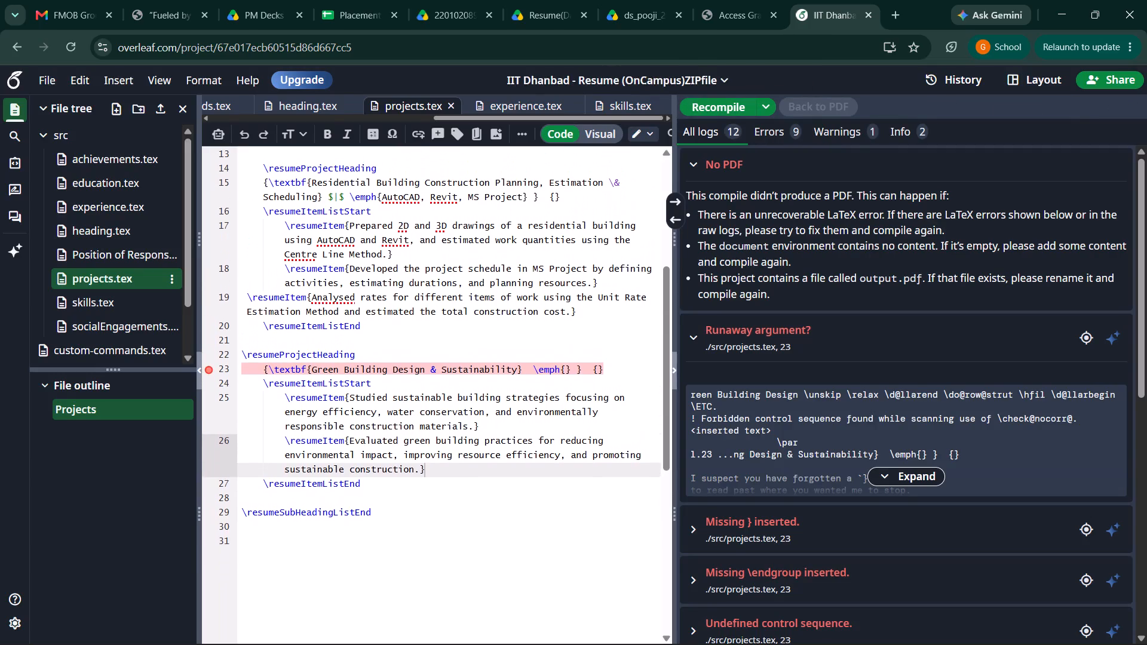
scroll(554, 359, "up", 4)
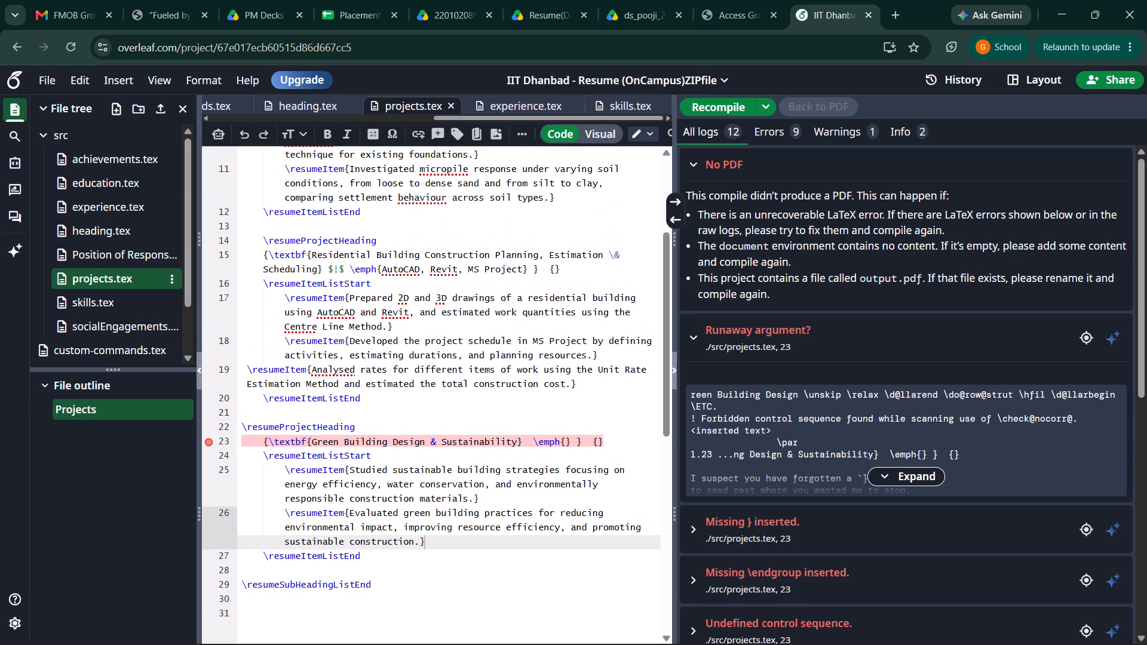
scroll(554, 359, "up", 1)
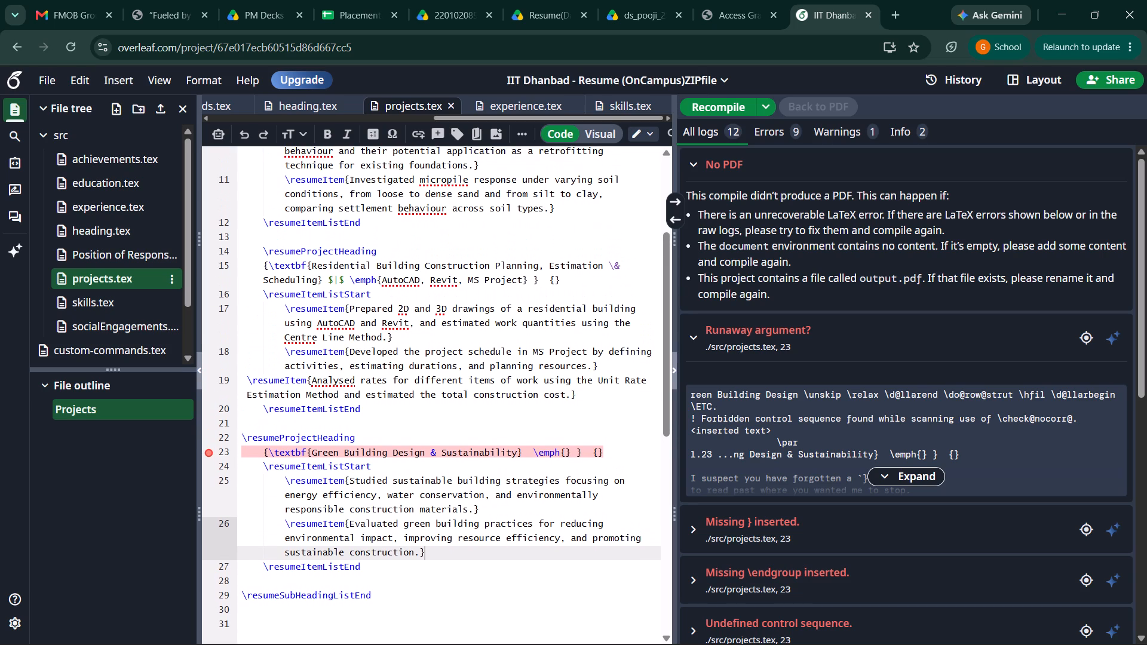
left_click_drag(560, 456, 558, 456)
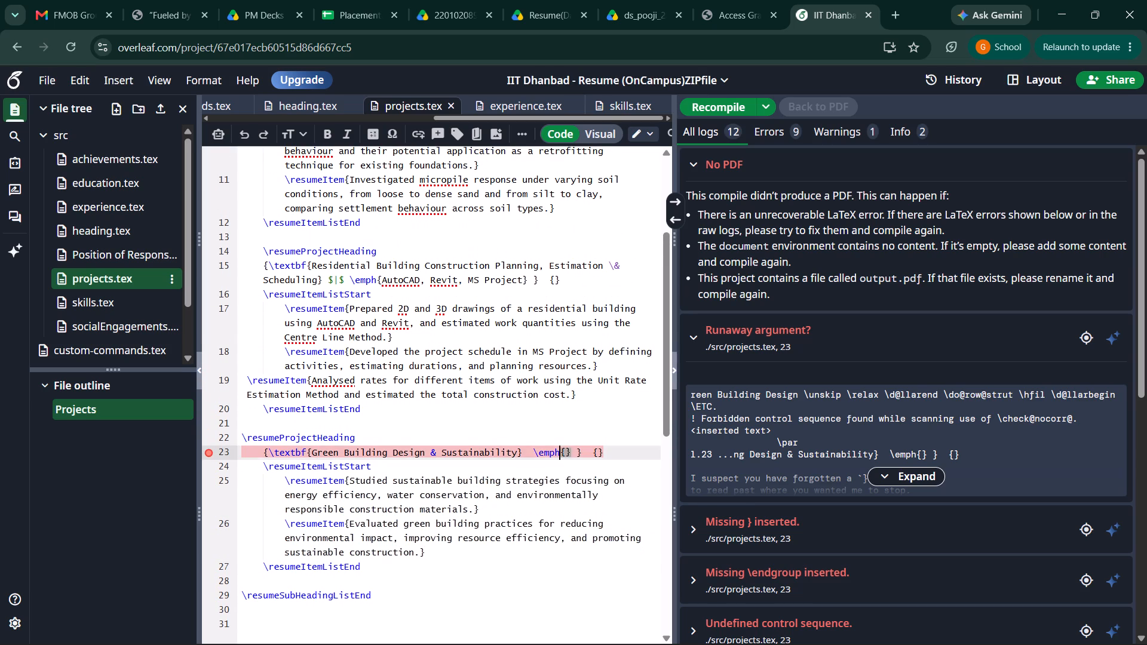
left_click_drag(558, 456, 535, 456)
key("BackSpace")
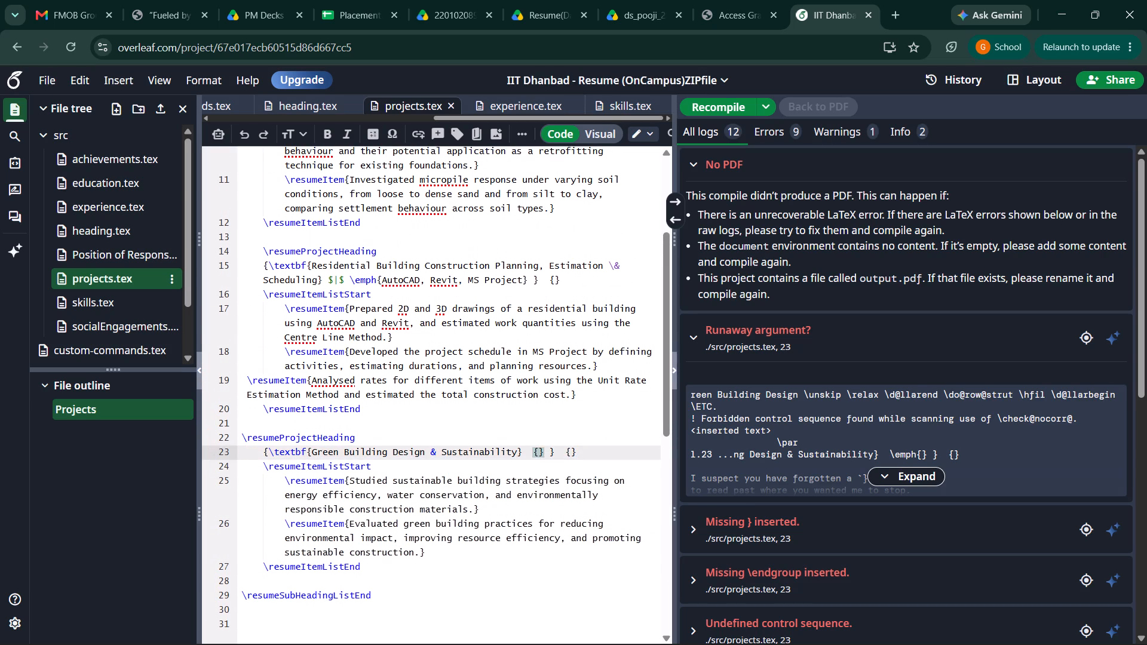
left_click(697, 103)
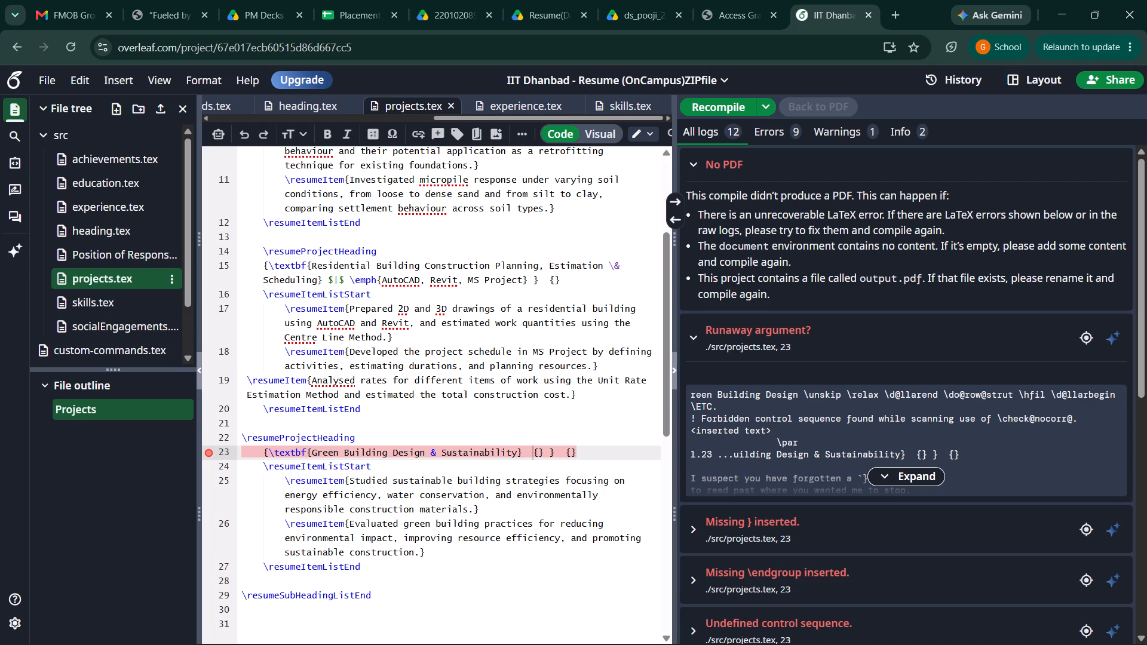
Copy "$|$ \emph" from the Residential Building heading into the Green Building heading before its empty braces, and recompile.
left_click_drag(326, 278, 374, 281)
left_click_drag(379, 284, 348, 283)
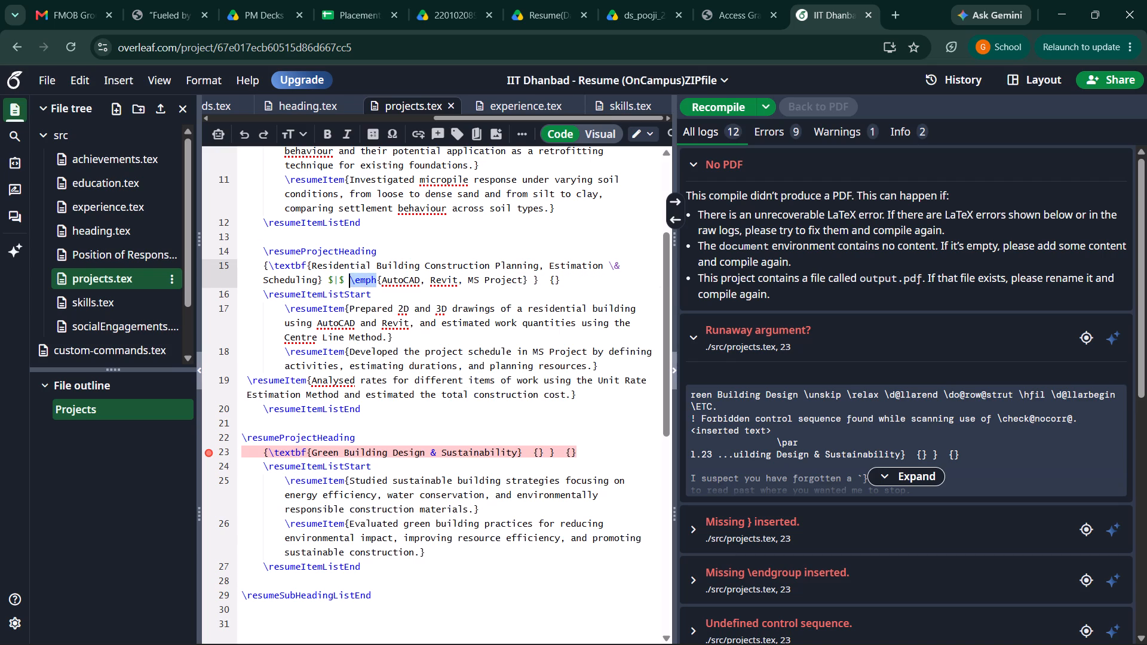
left_click_drag(348, 283, 329, 284)
key("ctrl+c")
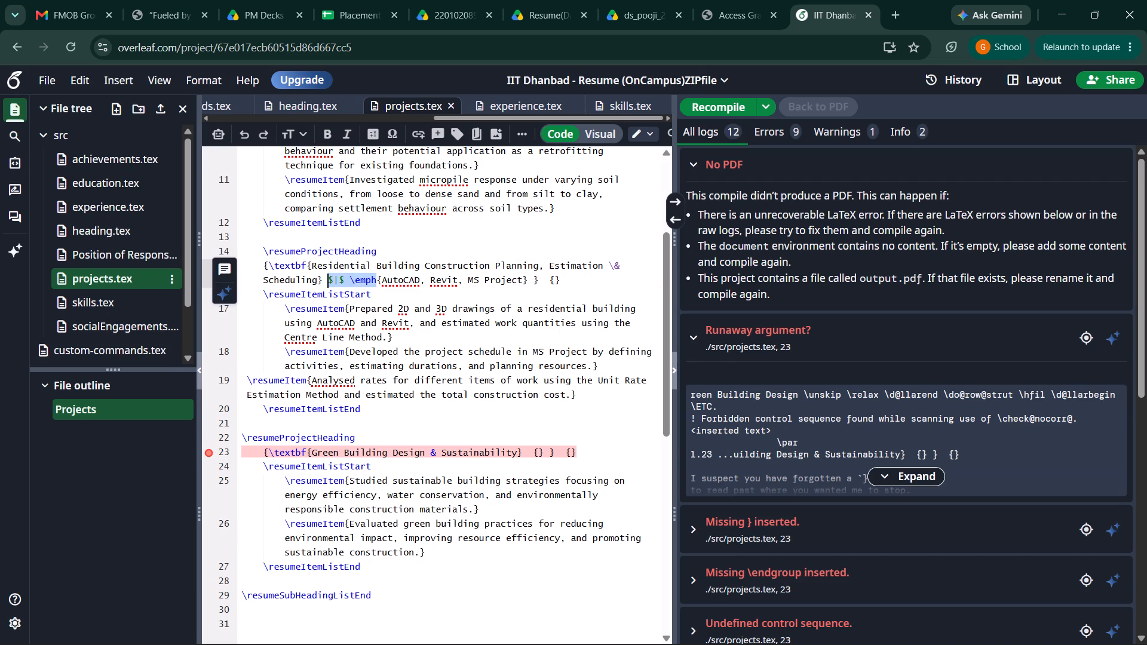
key("ctrl+c")
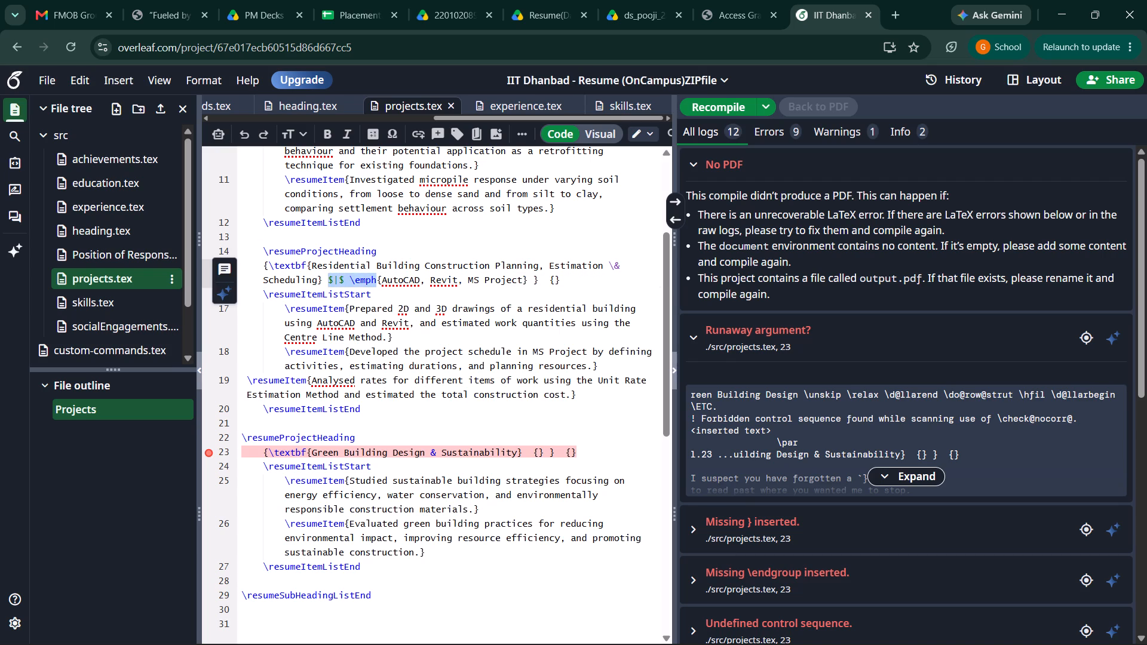
left_click(530, 453)
key("ctrl+v")
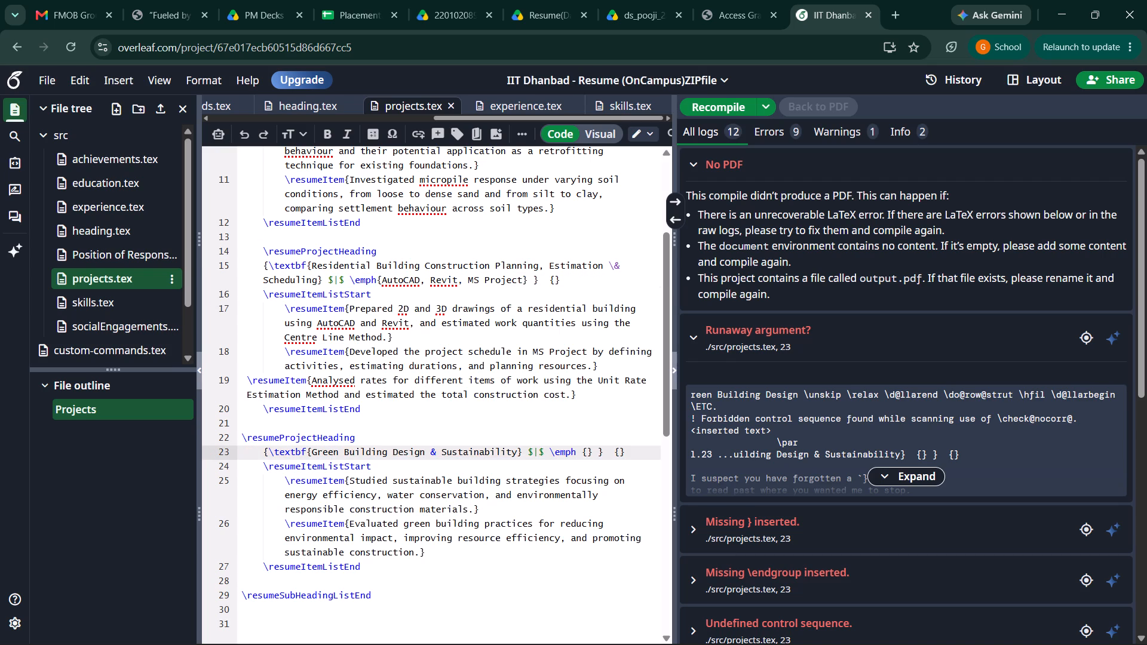
left_click(720, 111)
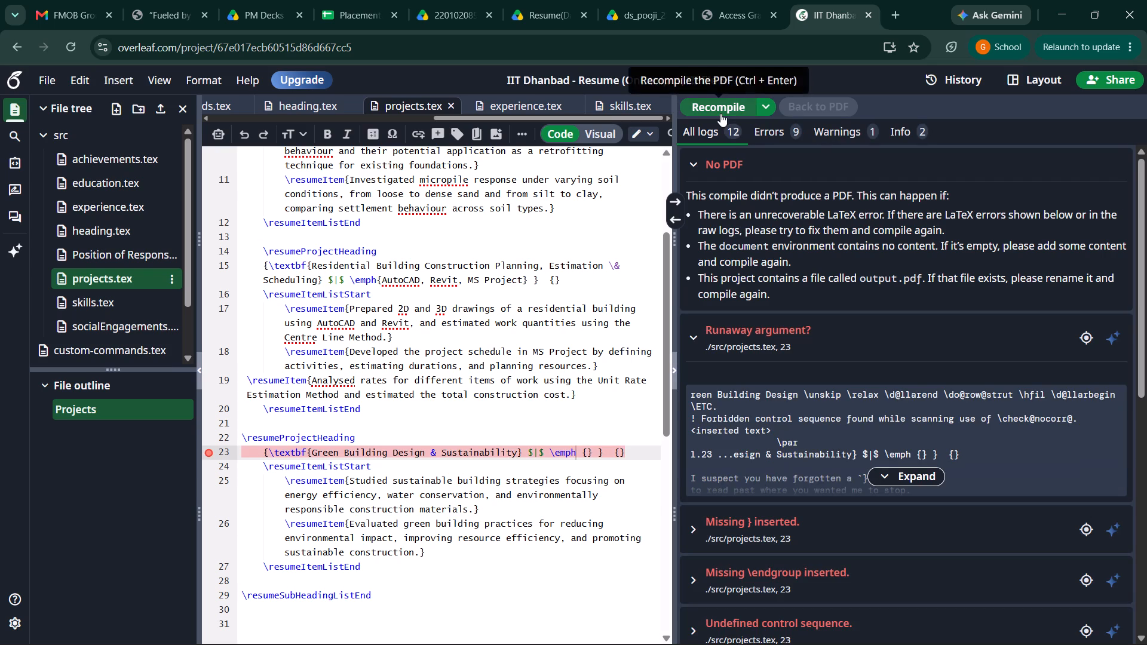
Remove the space between \emph and its empty braces in the Green Building heading, and recompile the resume.
left_click(584, 456)
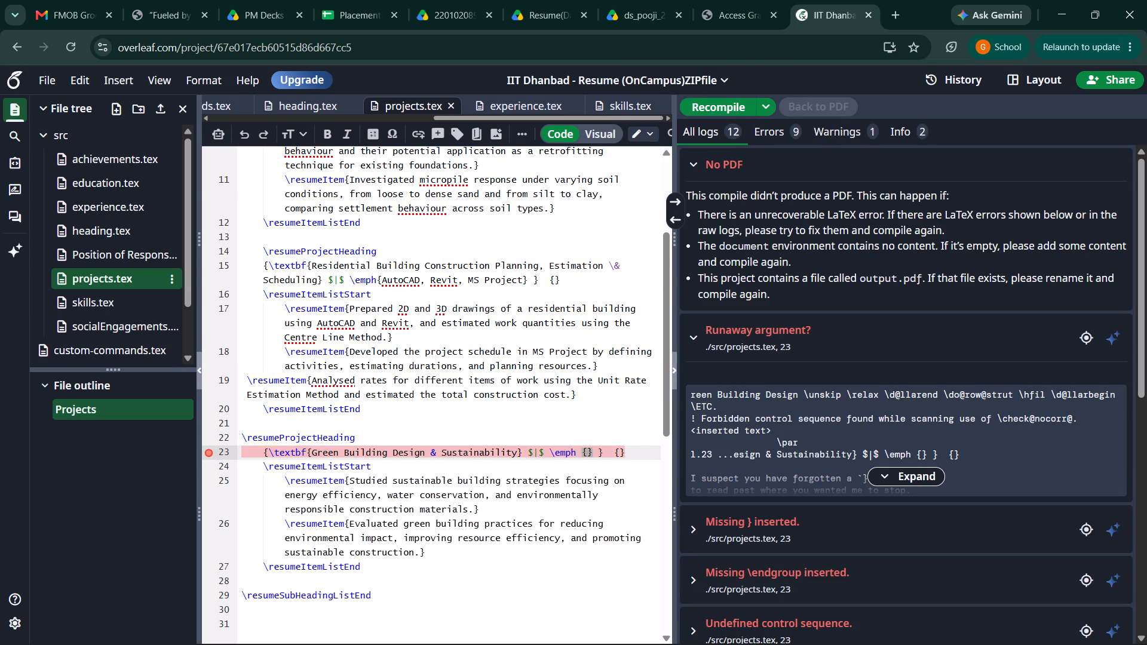
key("BackSpace")
left_click(740, 104)
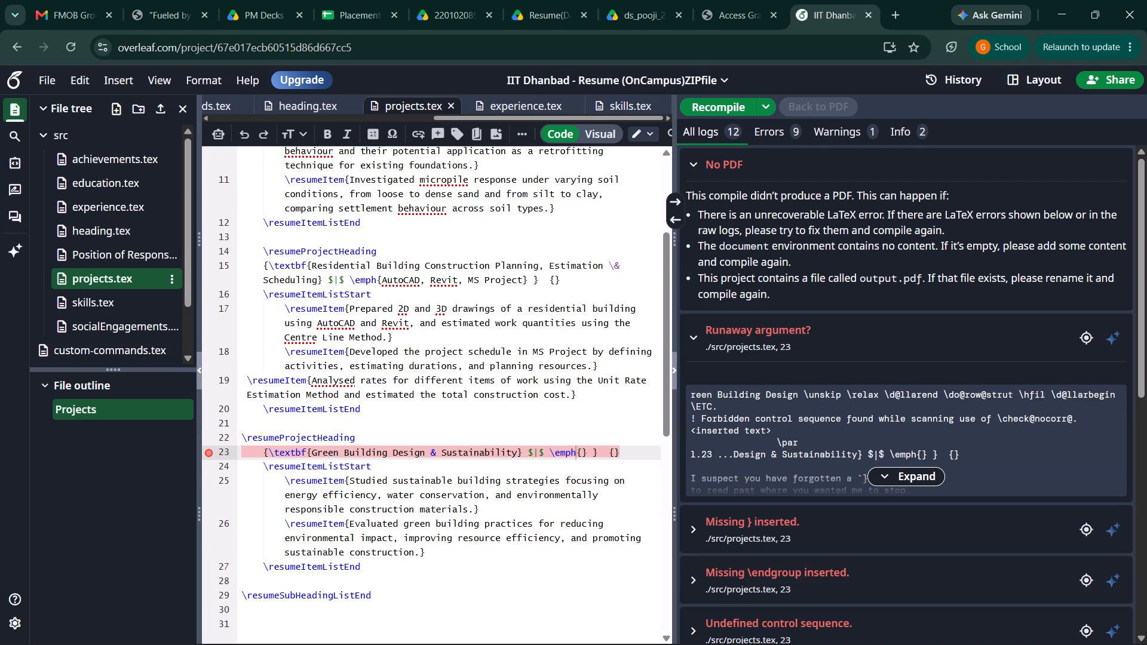
Escape the ampersand in the Green Building Design & Sustainability heading as \&, and recompile the resume.
scroll(416, 220, "right", 1)
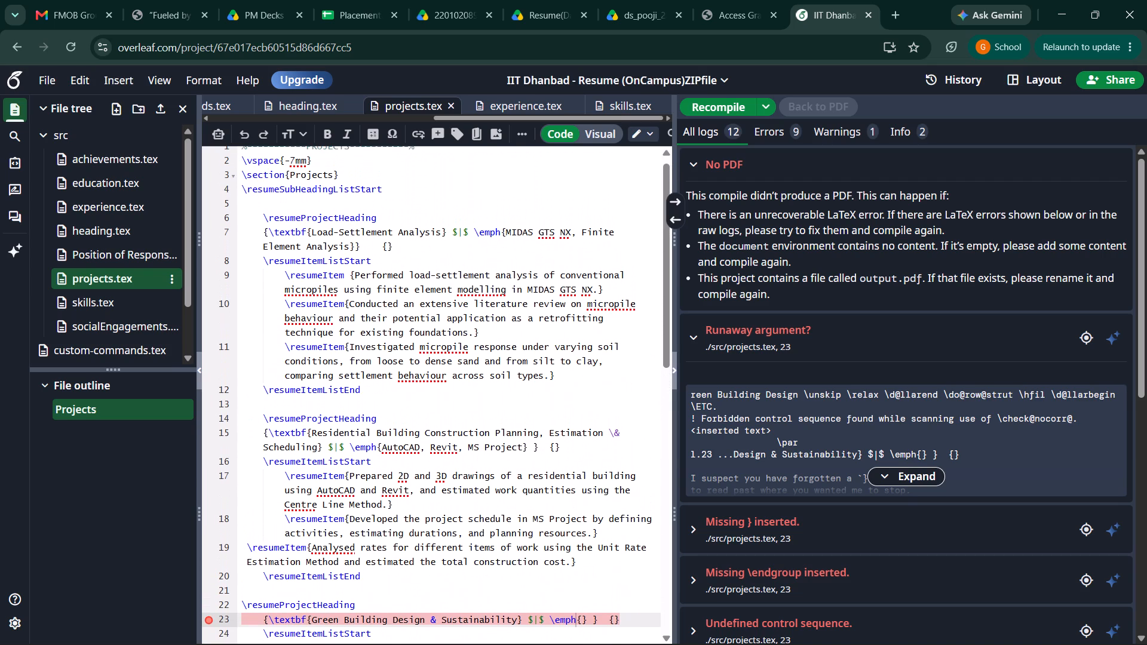
scroll(416, 220, "right", 2)
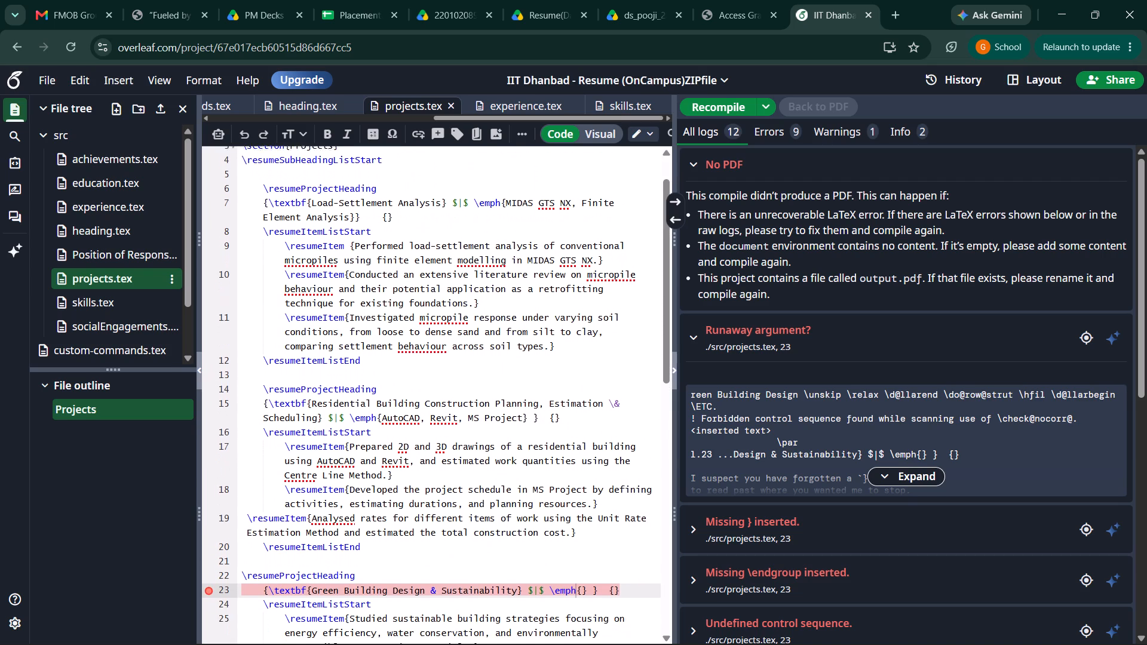
scroll(416, 220, "right", 1)
left_click(430, 537)
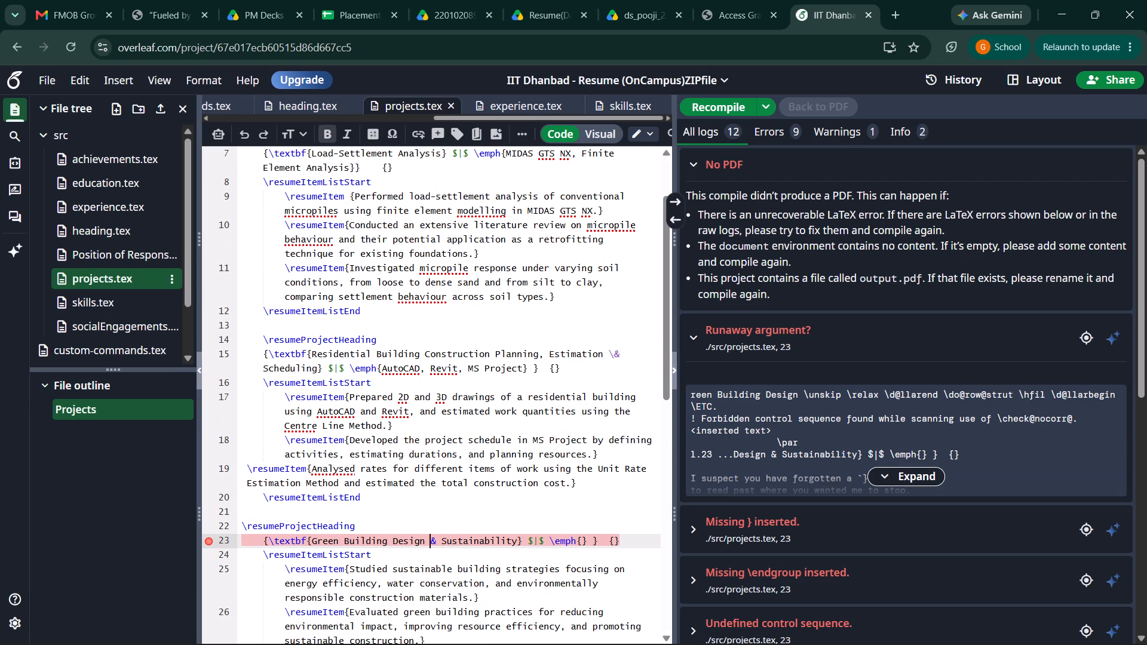
key("backslash")
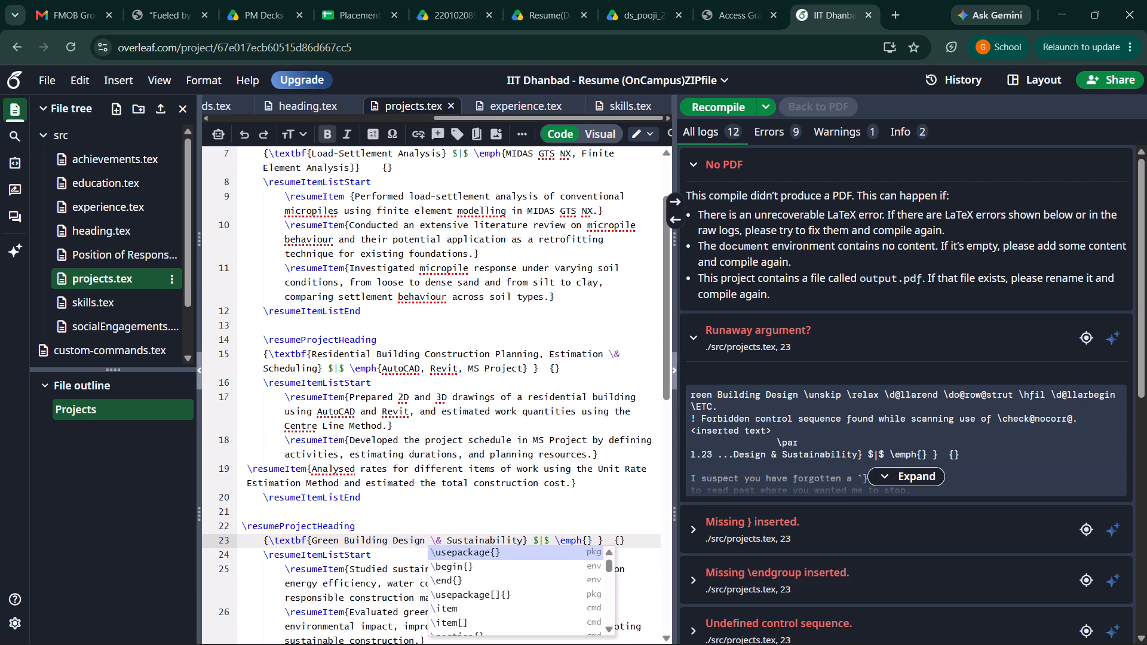
left_click(727, 109)
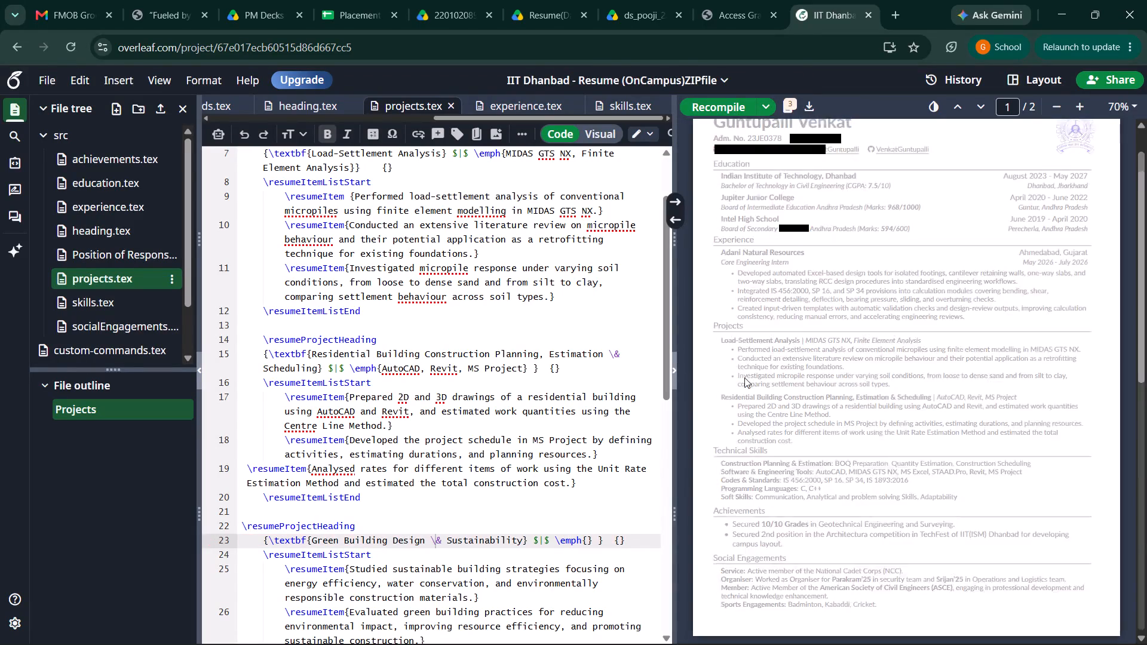
Delete the "$|$" separator before \emph{} in the Green Building heading, recompile, and review the resume's pages.
scroll(744, 377, "right", 1)
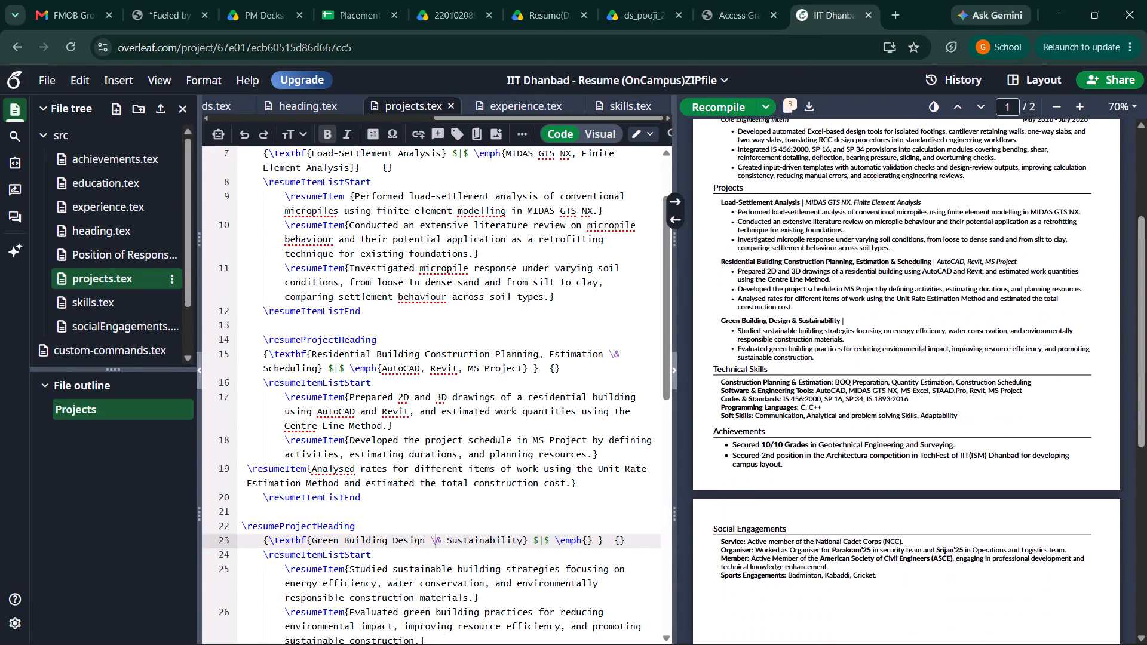
scroll(744, 377, "right", 1)
scroll(744, 377, "up", 1)
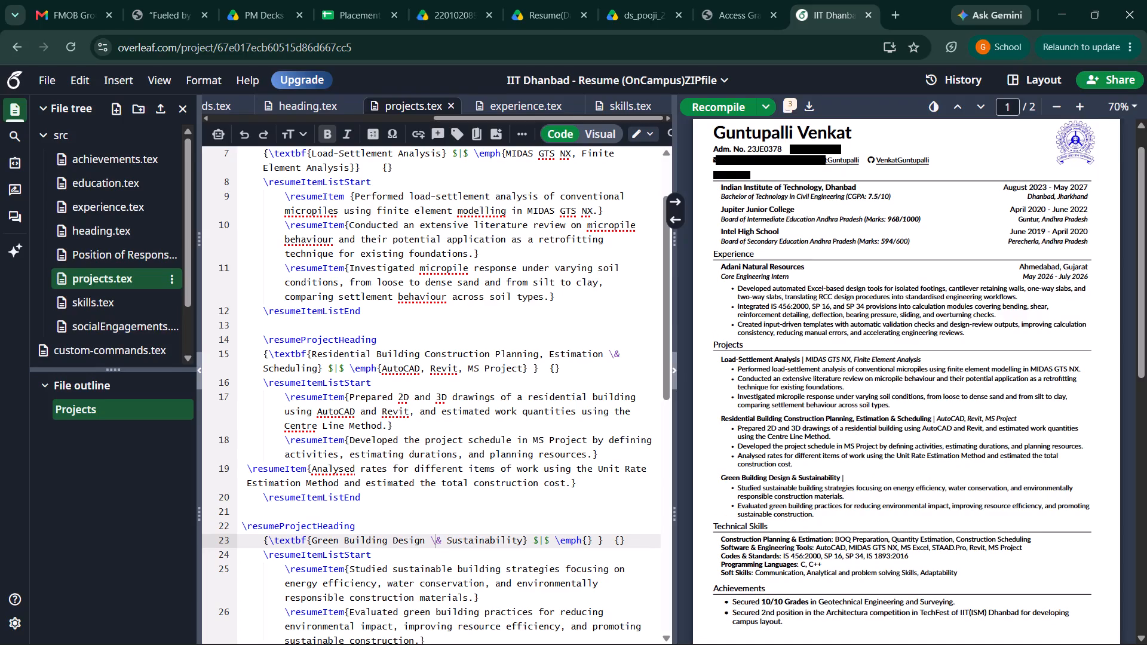
scroll(744, 377, "down", 1)
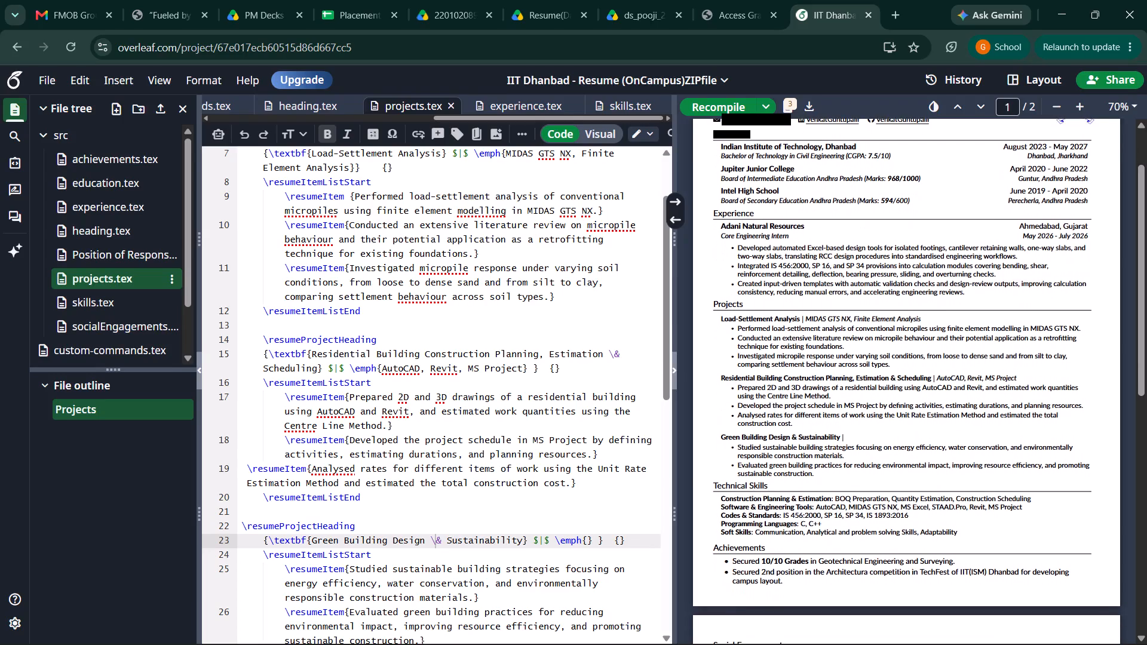
left_click_drag(550, 546, 533, 542)
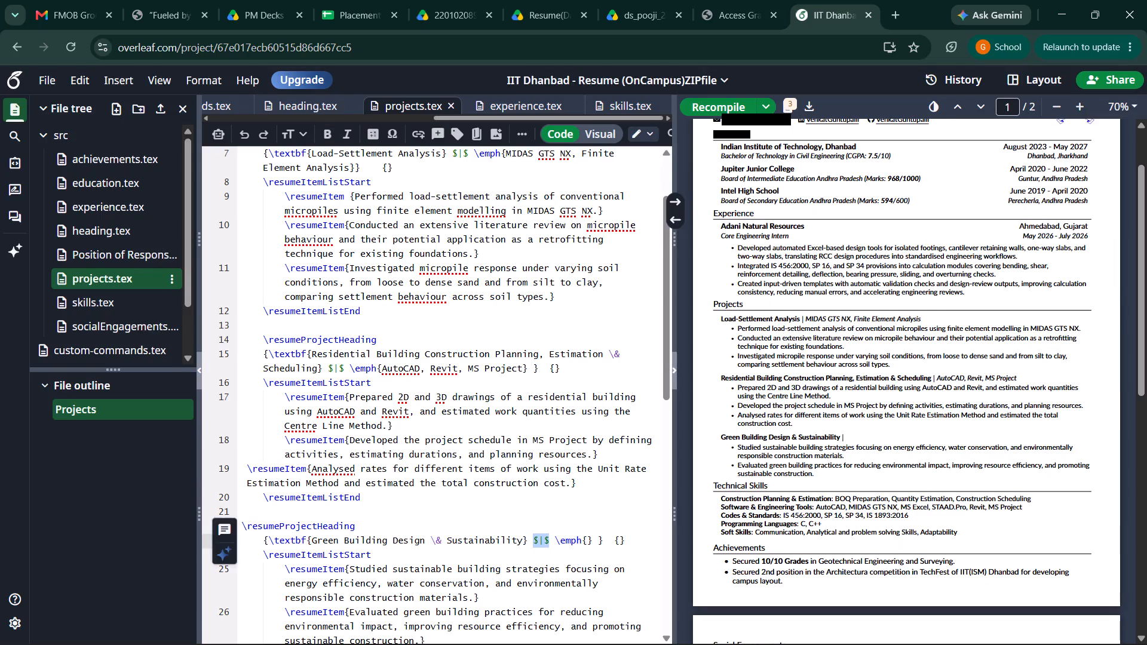
key("BackSpace")
left_click(723, 100)
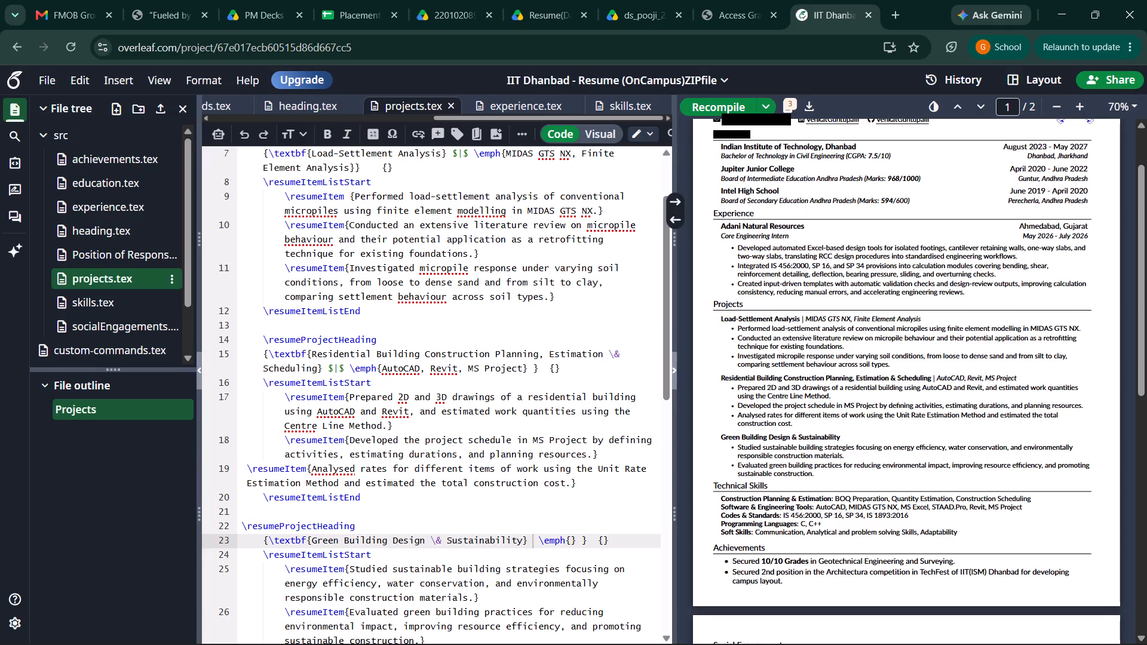
scroll(840, 450, "down", 1)
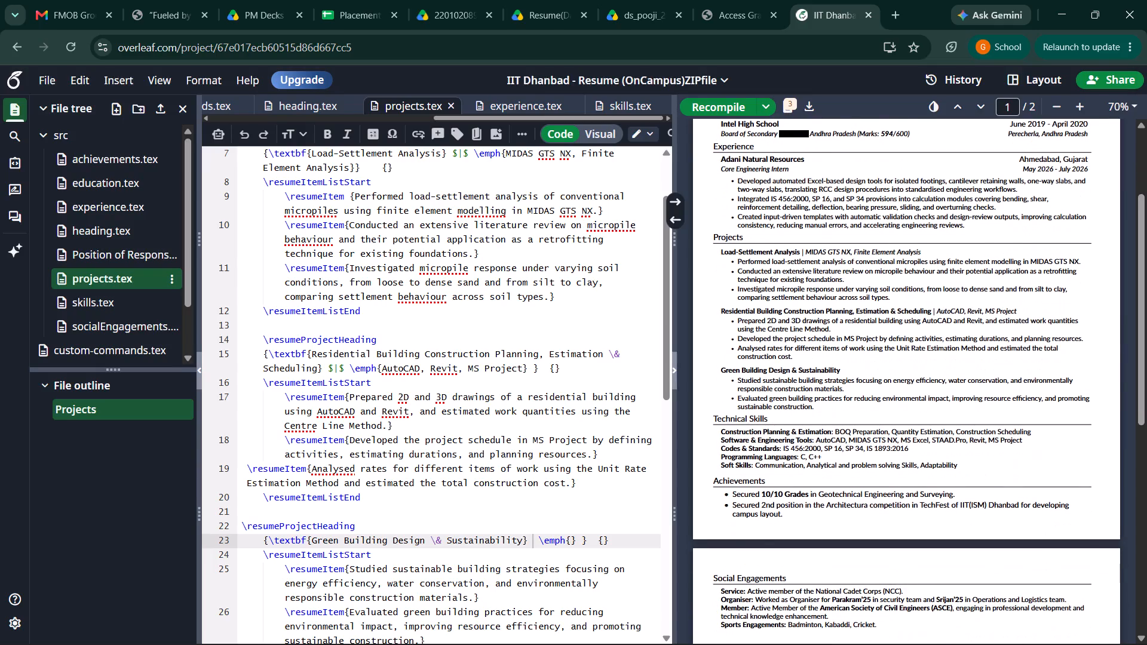
scroll(840, 450, "down", 1)
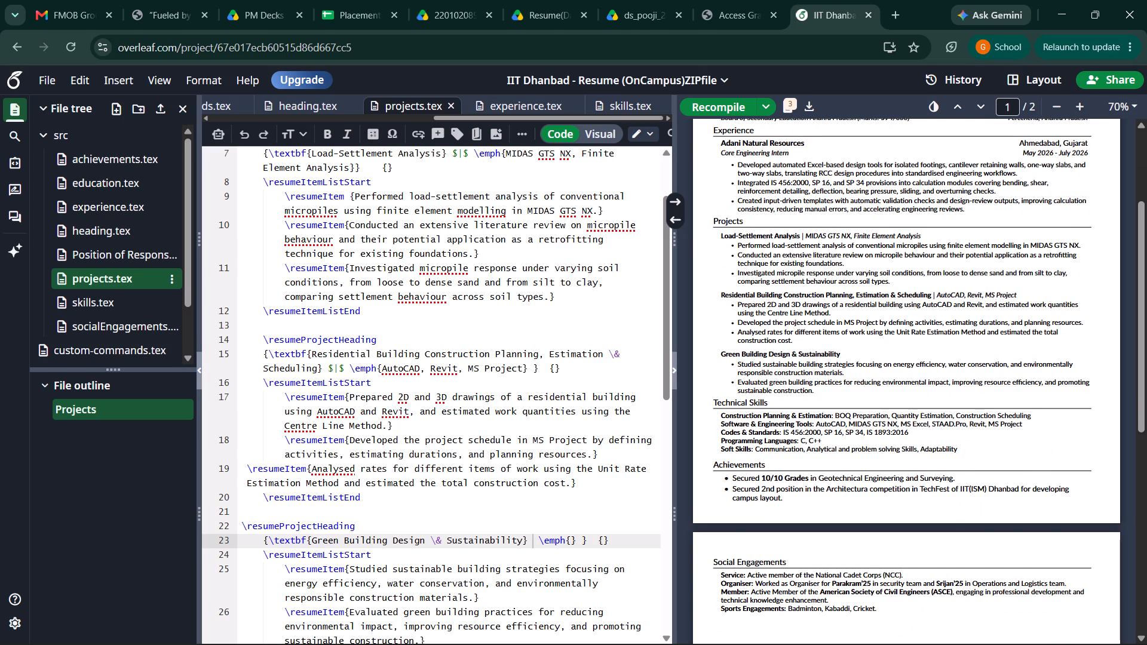
scroll(766, 434, "down", 1)
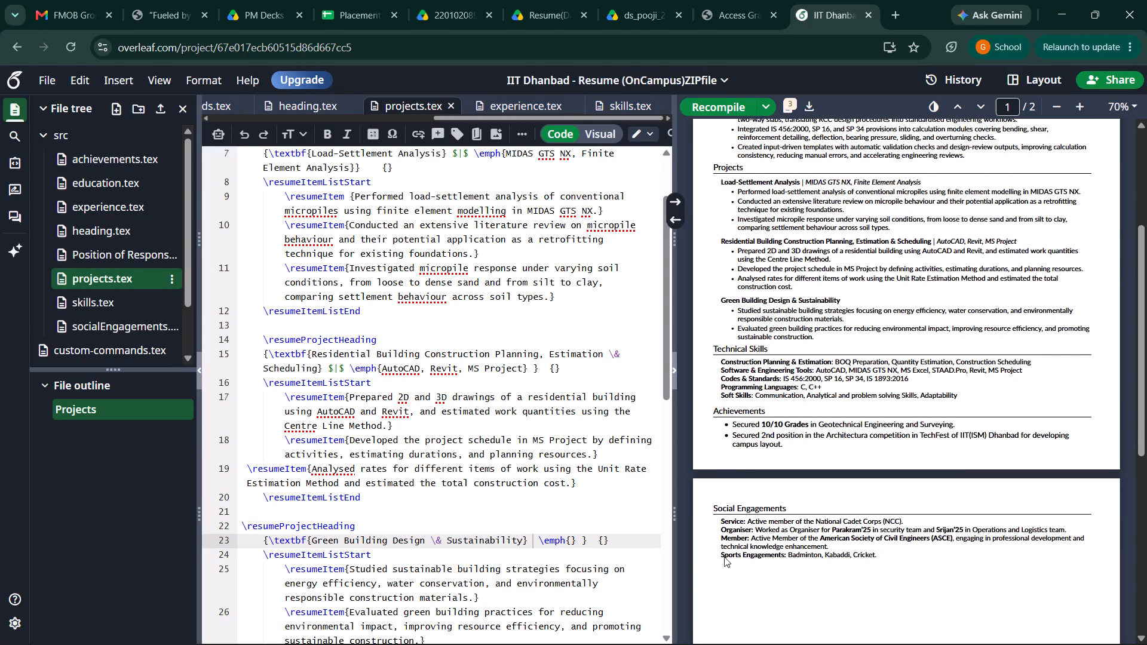
scroll(725, 440, "up", 5)
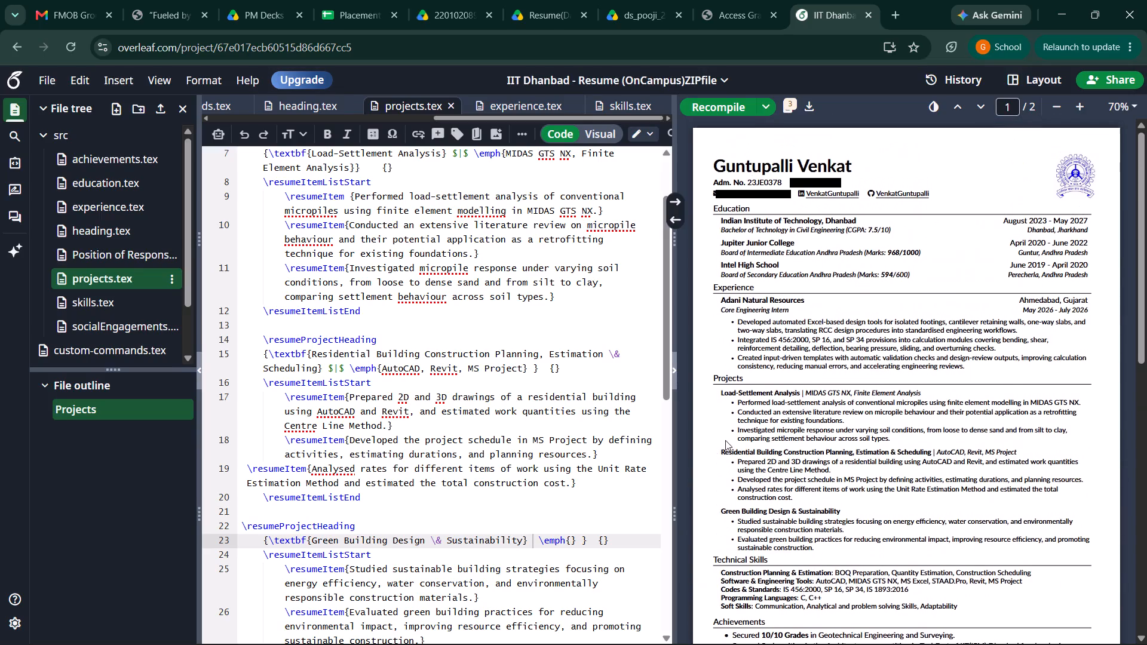
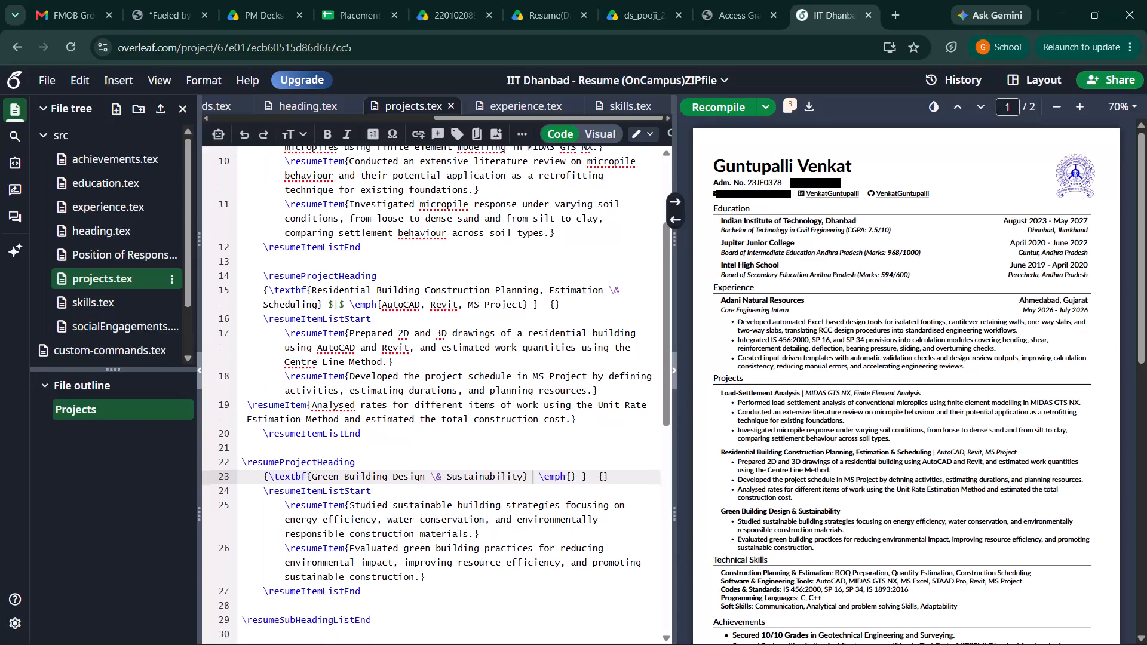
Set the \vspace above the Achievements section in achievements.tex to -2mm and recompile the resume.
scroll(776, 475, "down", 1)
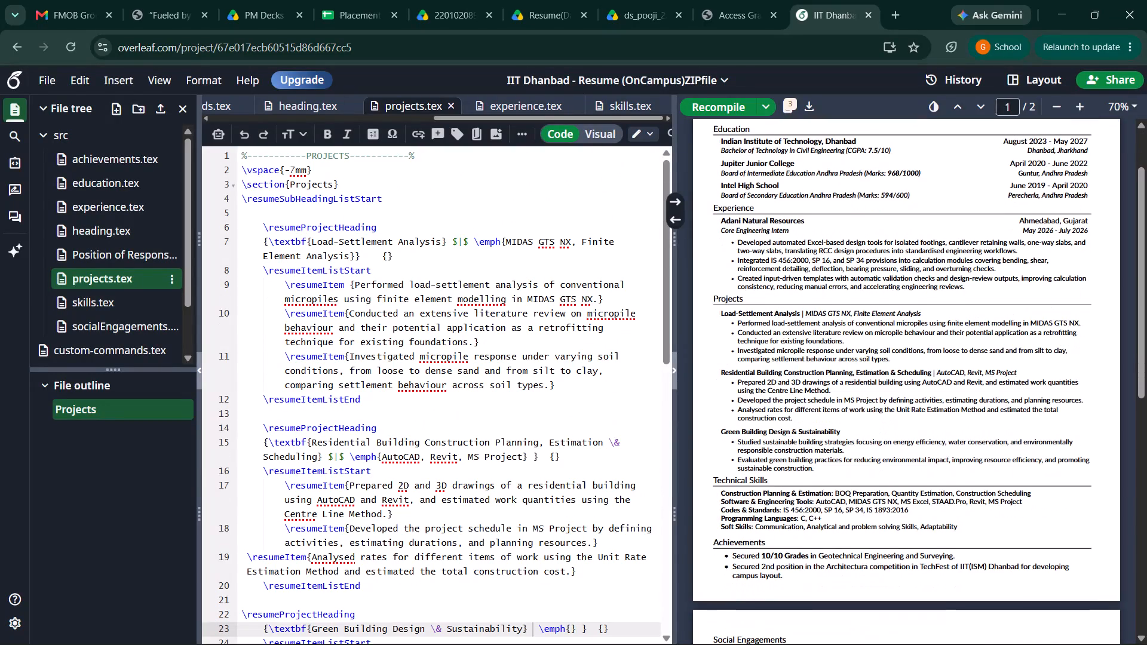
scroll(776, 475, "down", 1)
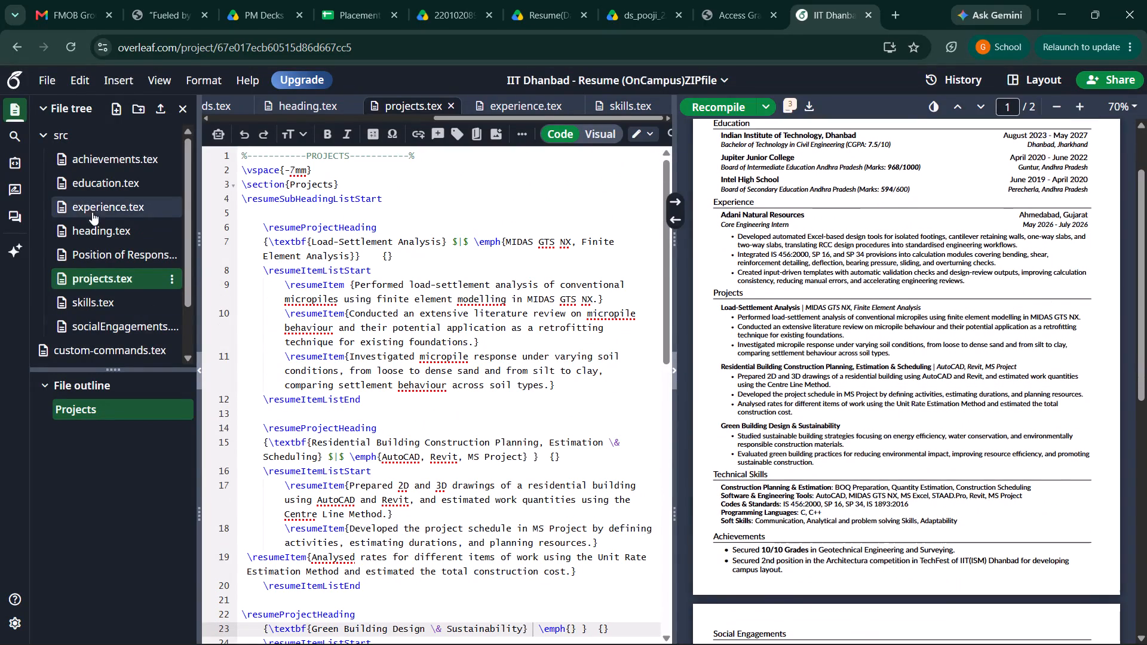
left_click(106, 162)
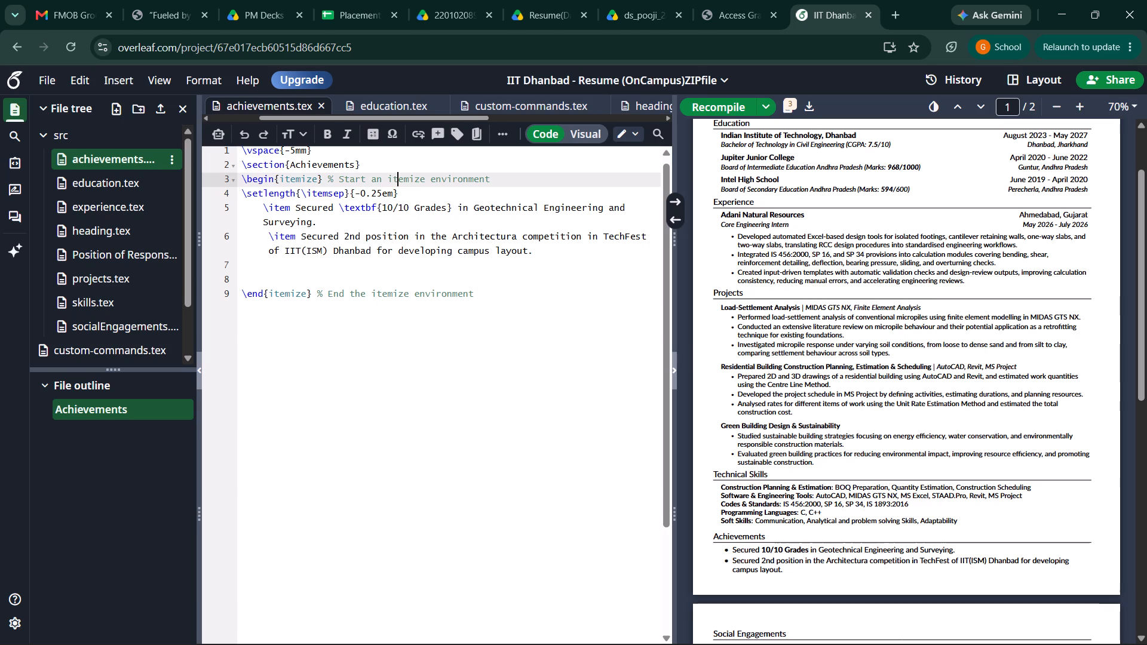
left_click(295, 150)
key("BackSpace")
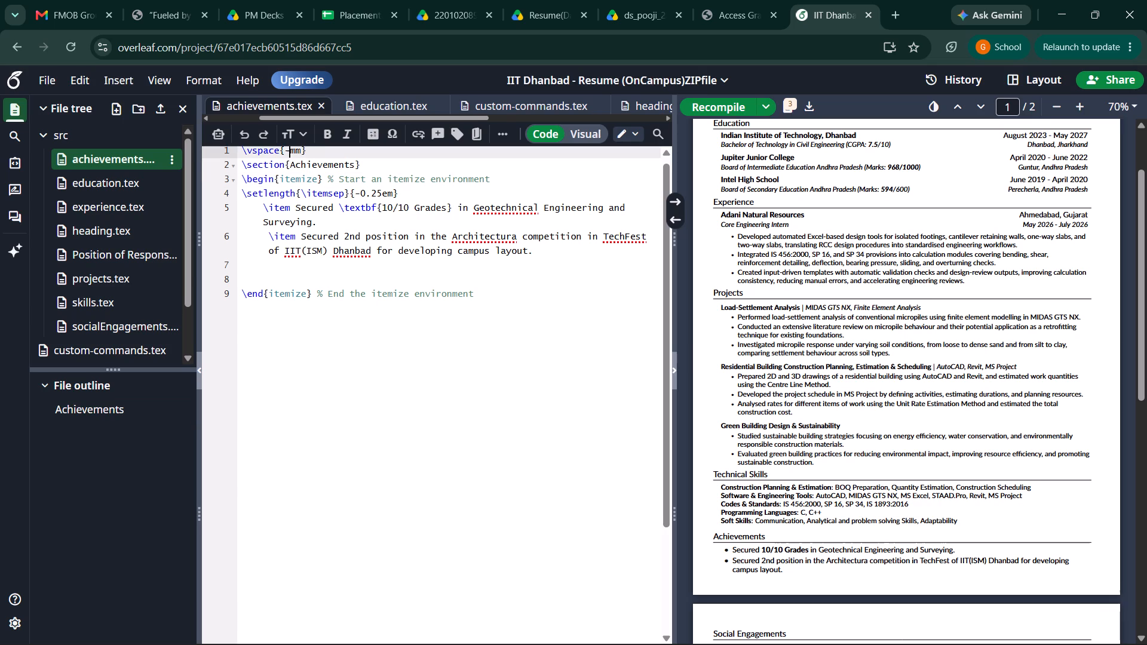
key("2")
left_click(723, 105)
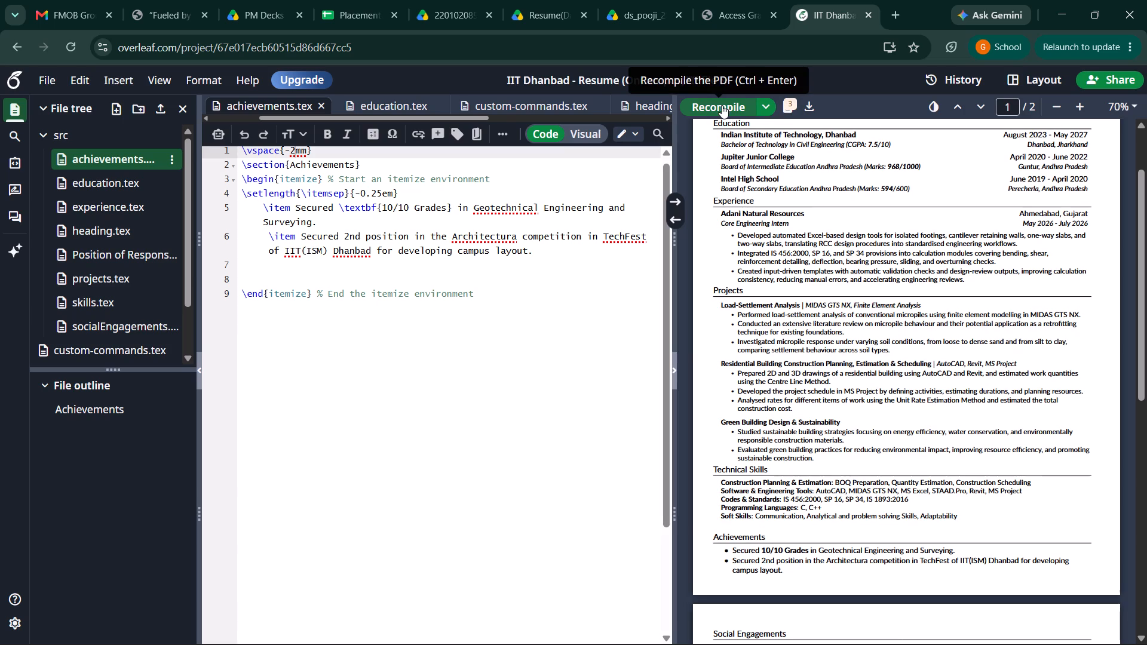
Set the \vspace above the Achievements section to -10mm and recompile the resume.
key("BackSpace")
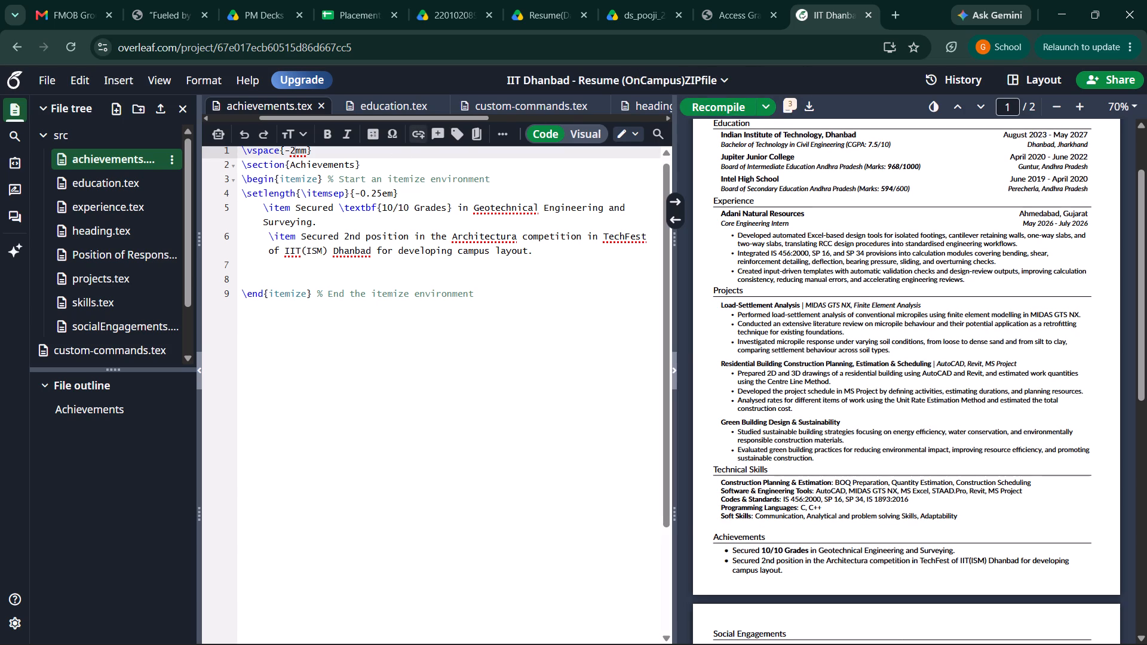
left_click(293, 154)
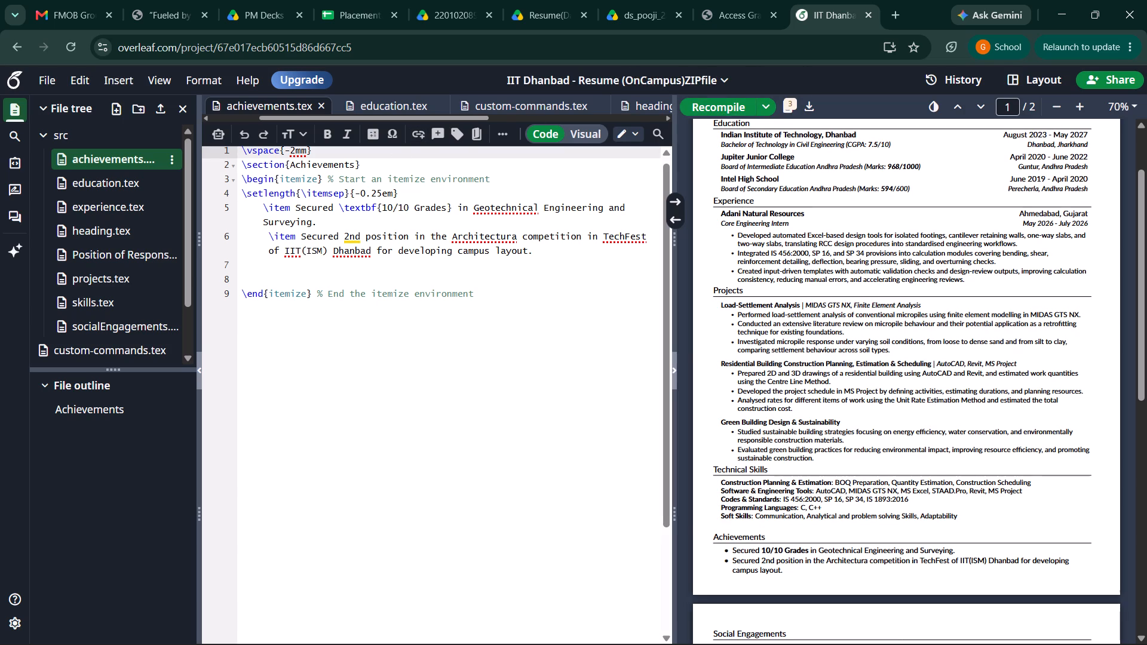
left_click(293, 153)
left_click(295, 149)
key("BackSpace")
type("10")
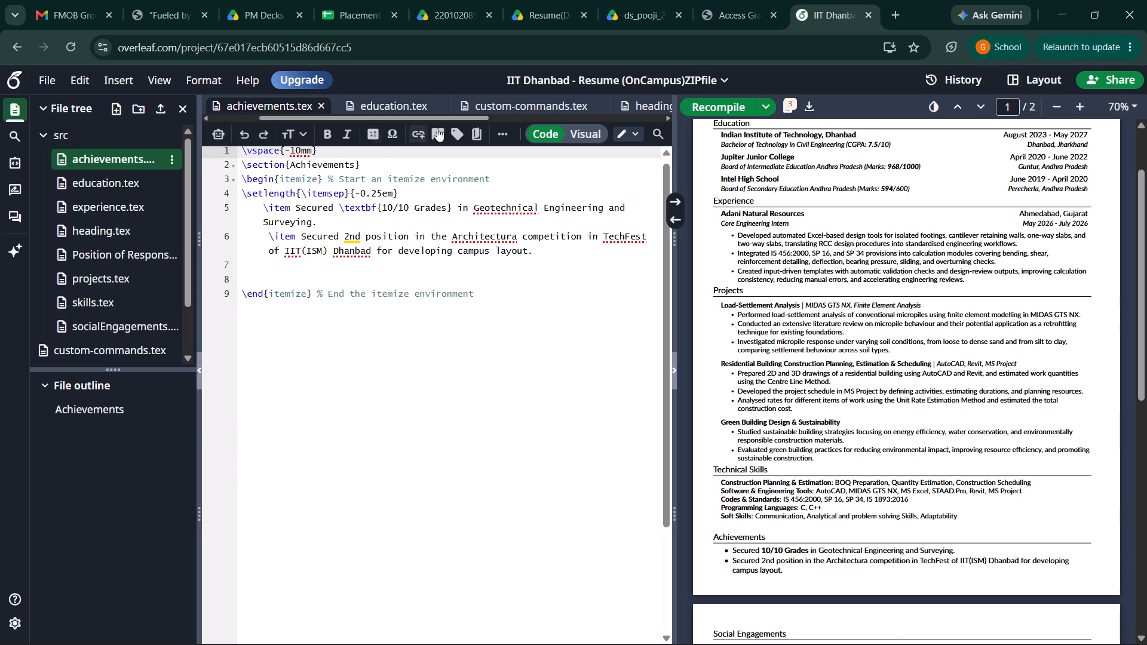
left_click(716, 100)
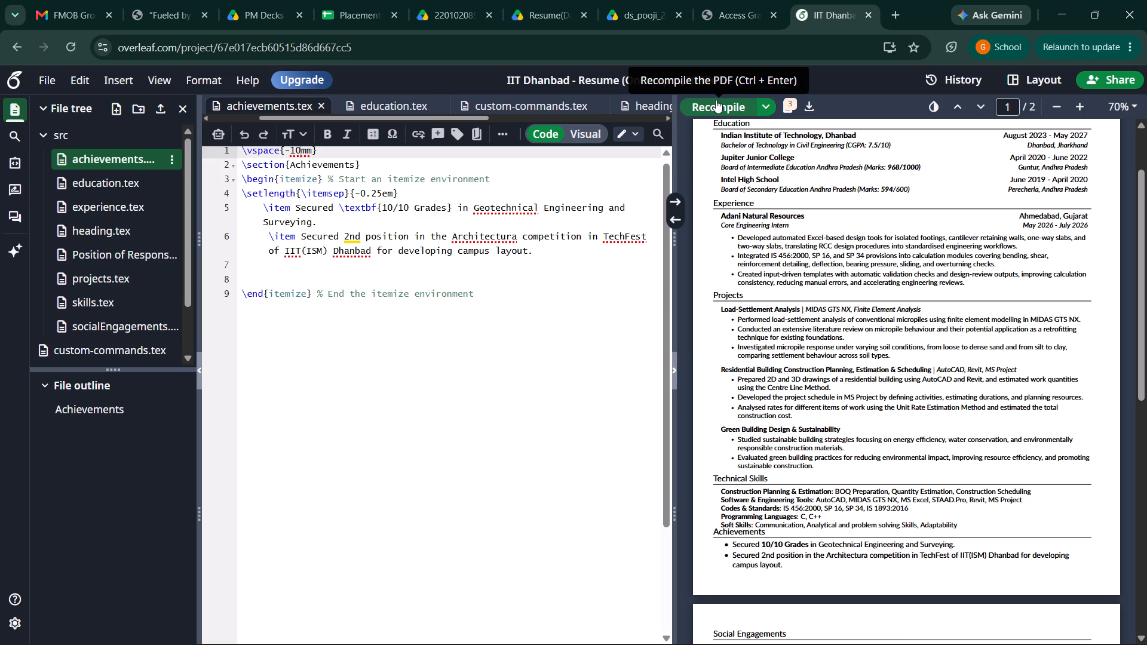
Set the \vspace above the Achievements section in achievements.tex to -8mm, recompile, and review both resume pages.
key("BackSpace")
key("BackSpace")
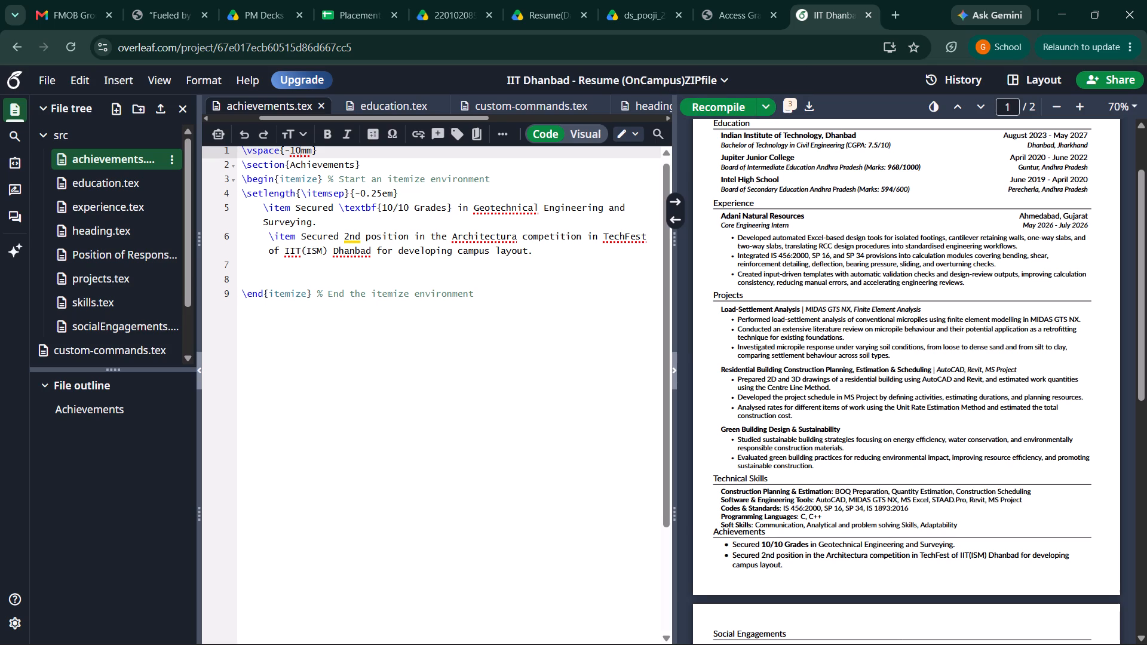
left_click(300, 149)
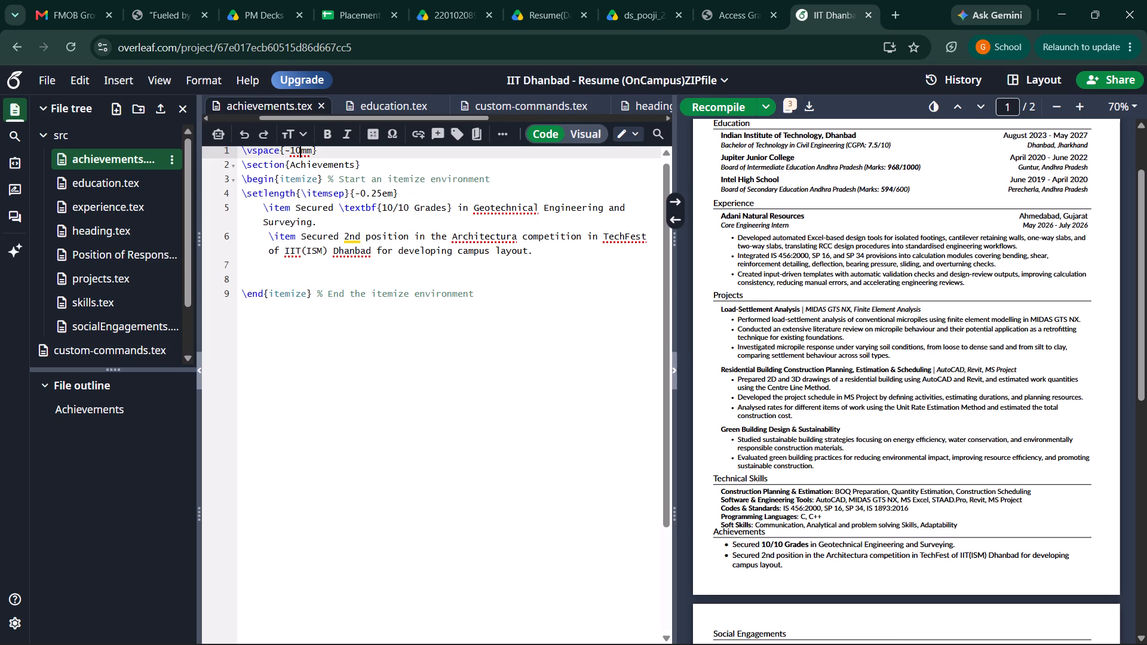
key("BackSpace")
key("BackSpace")
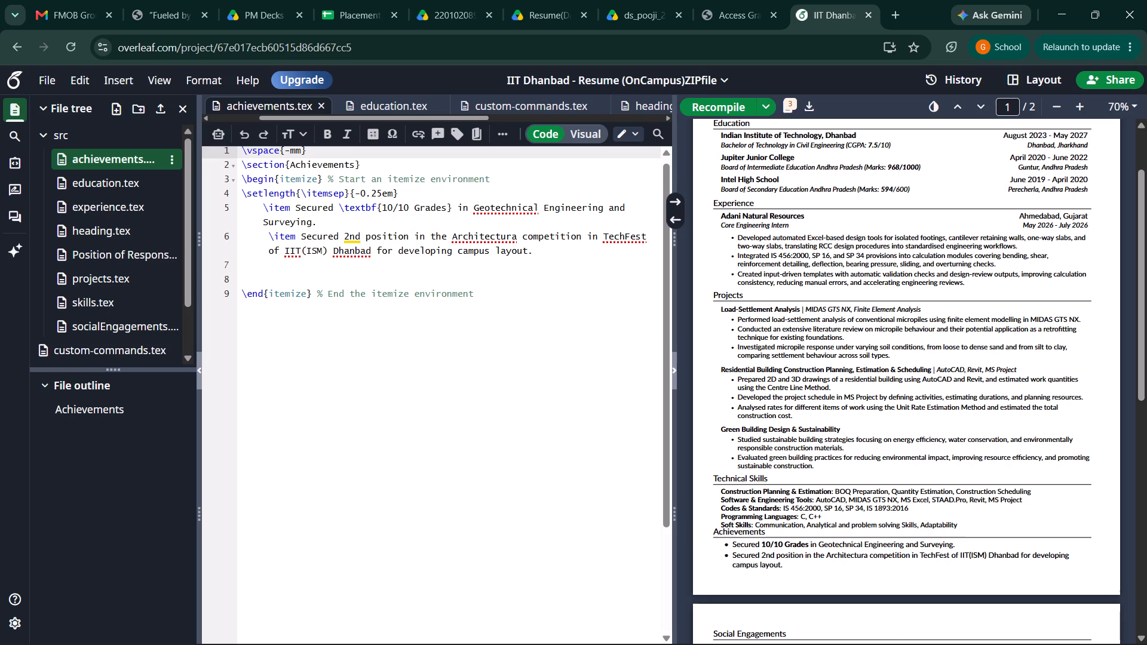
key("8")
left_click(696, 116)
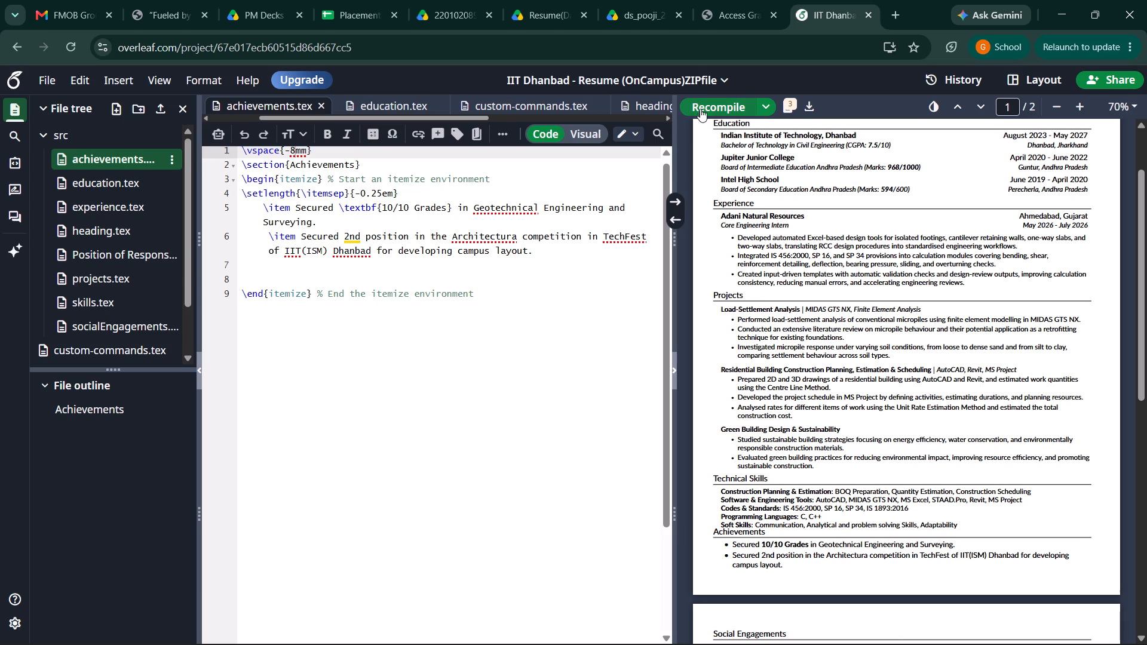
left_click(701, 108)
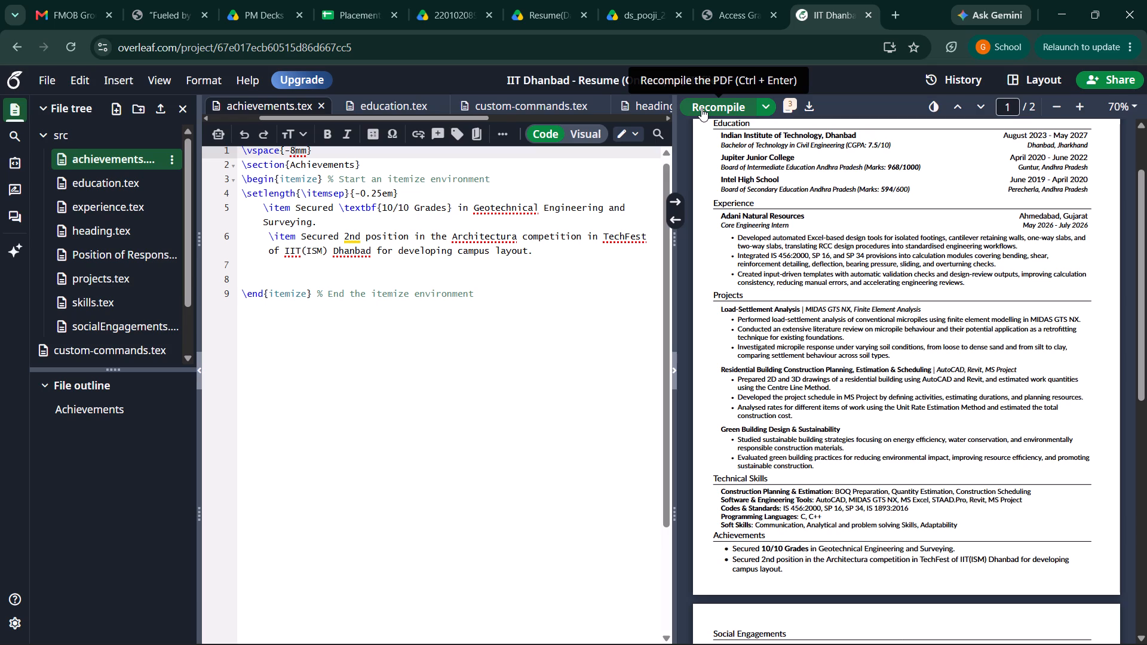
scroll(701, 108, "down", 1)
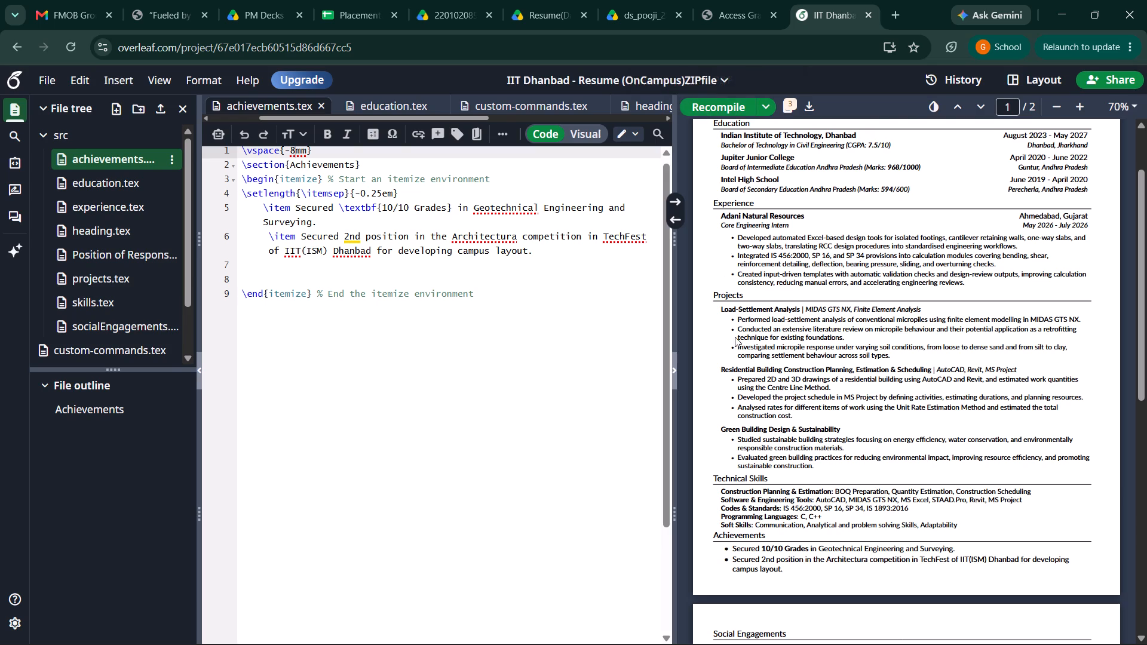
scroll(735, 337, "down", 3)
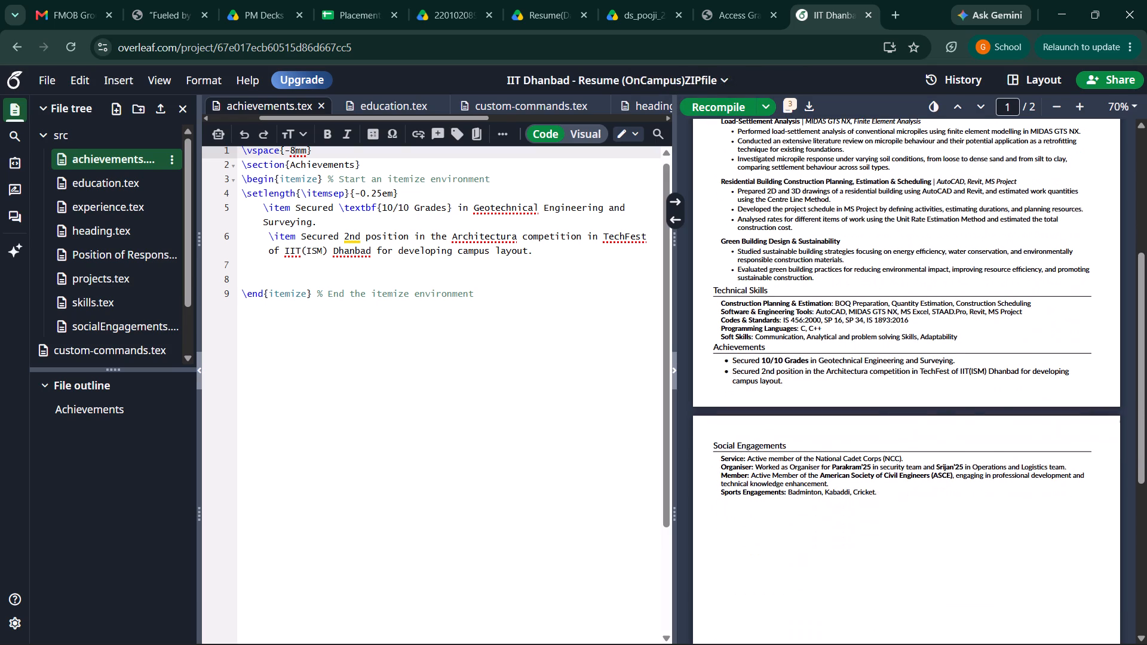
scroll(735, 337, "up", 3)
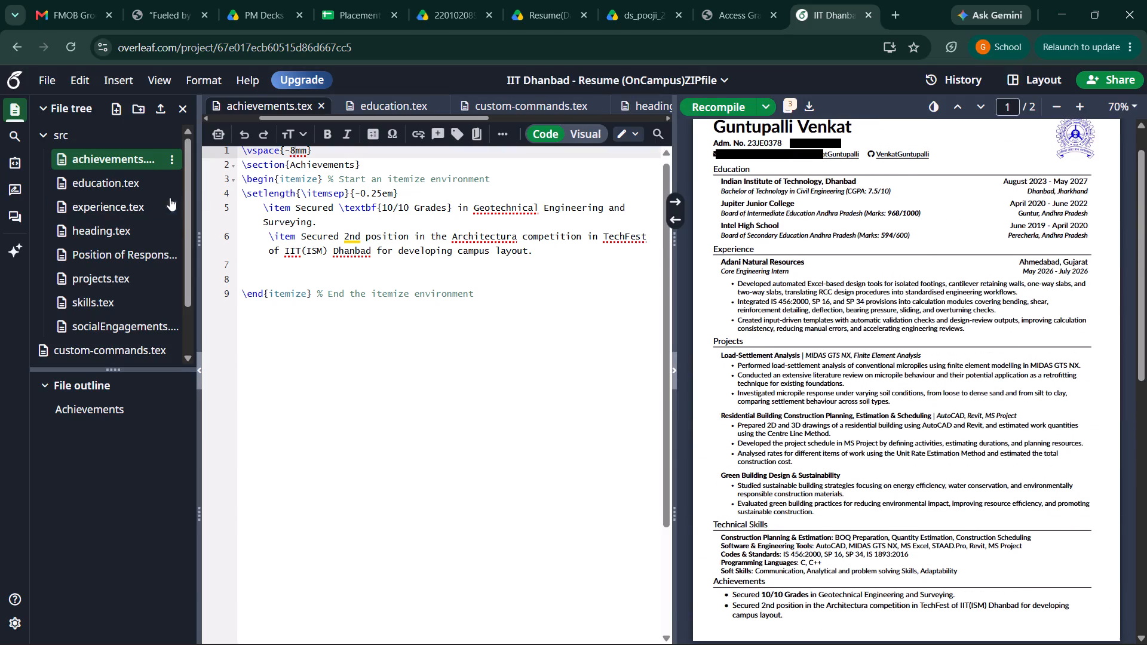
Set the \vspace above the Projects section in projects.tex to -8mm and recompile the resume.
left_click(106, 284)
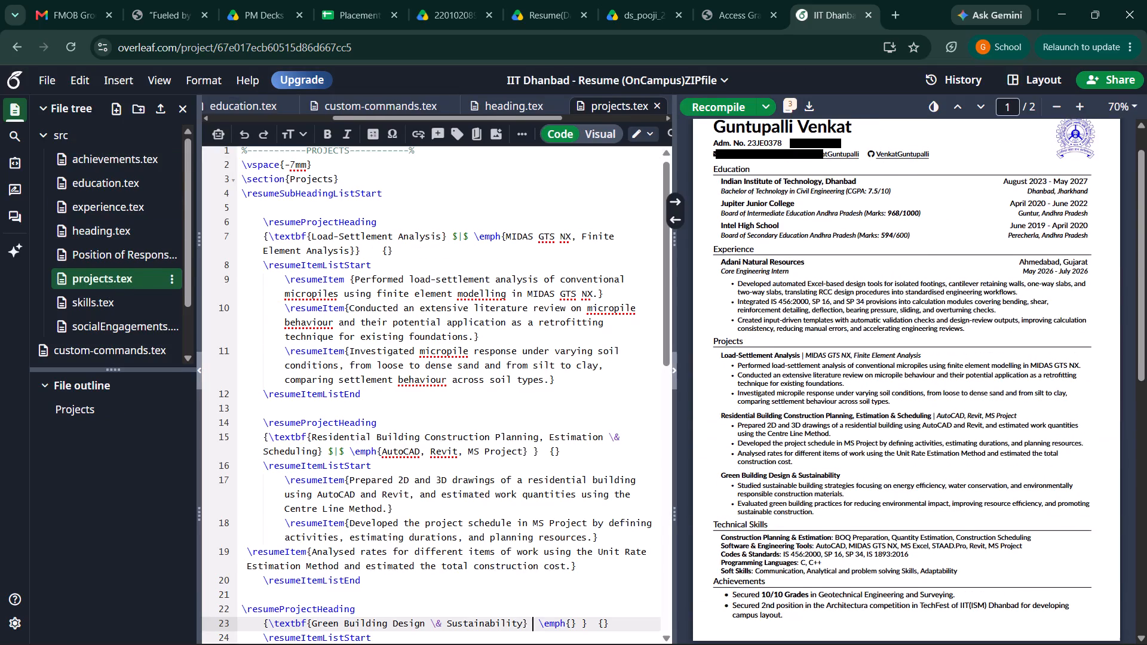
left_click(291, 165)
left_click(293, 164)
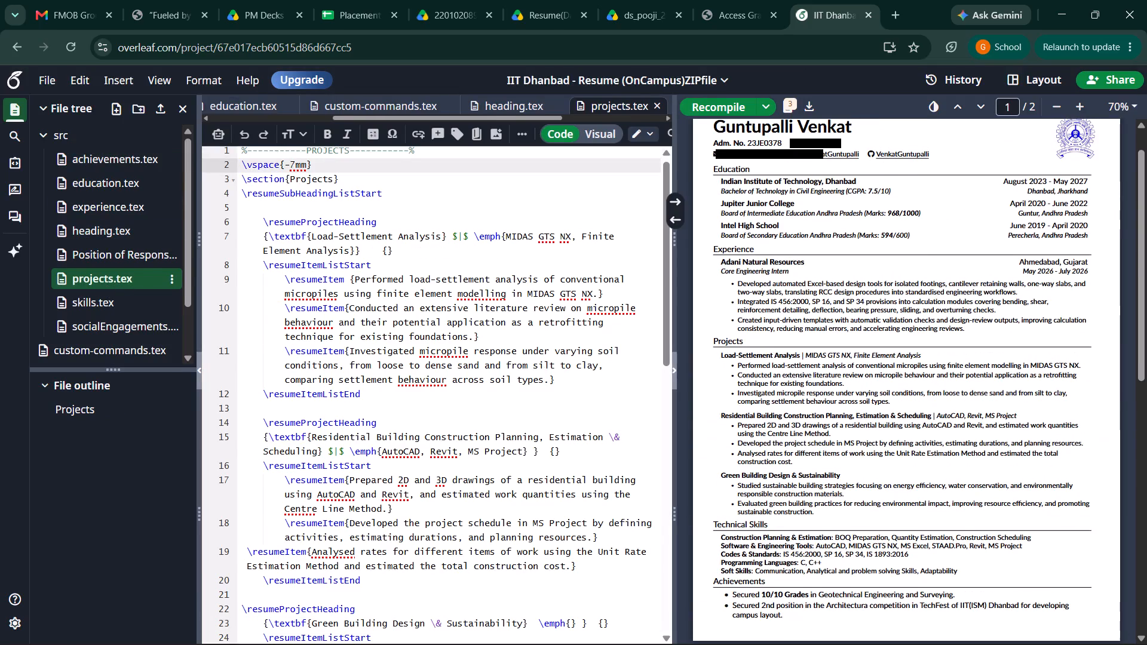
left_click(295, 164)
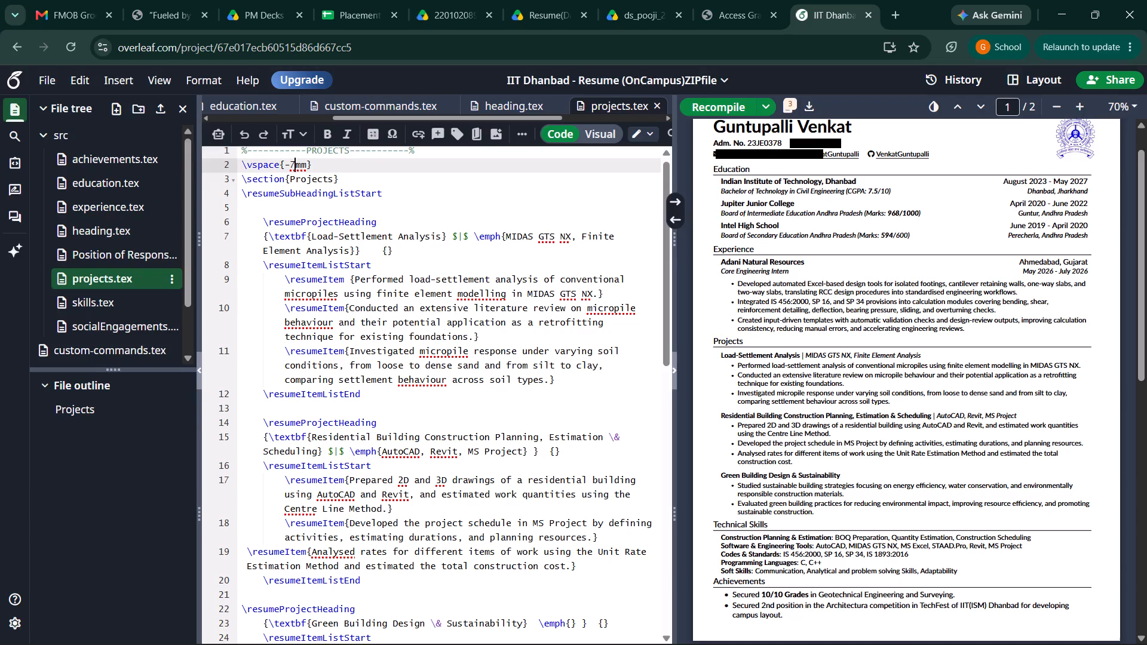
key("BackSpace")
key("8")
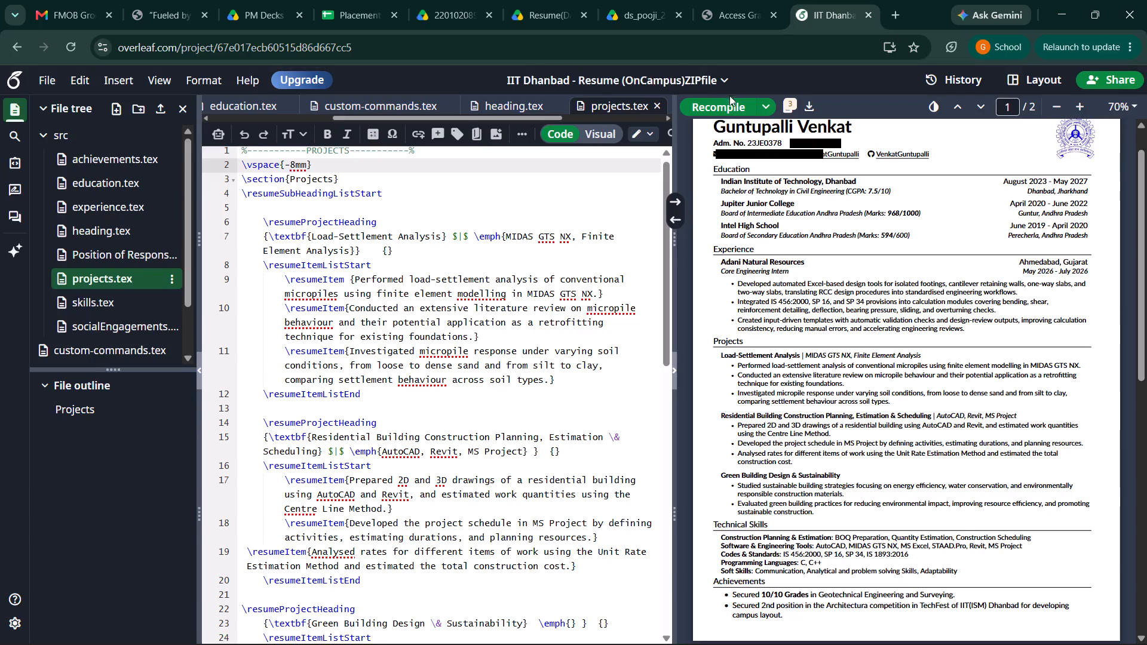
left_click(728, 107)
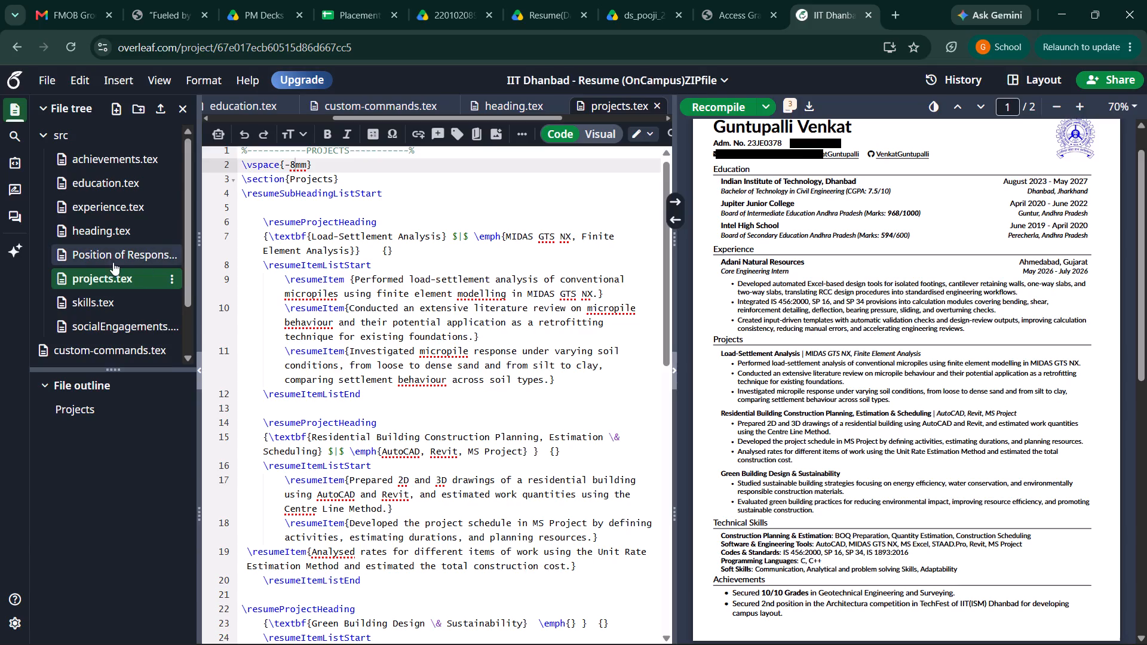
Set the \vspace above the Experience section in experience.tex to -5mm, recompile, and check the page break.
left_click(103, 198)
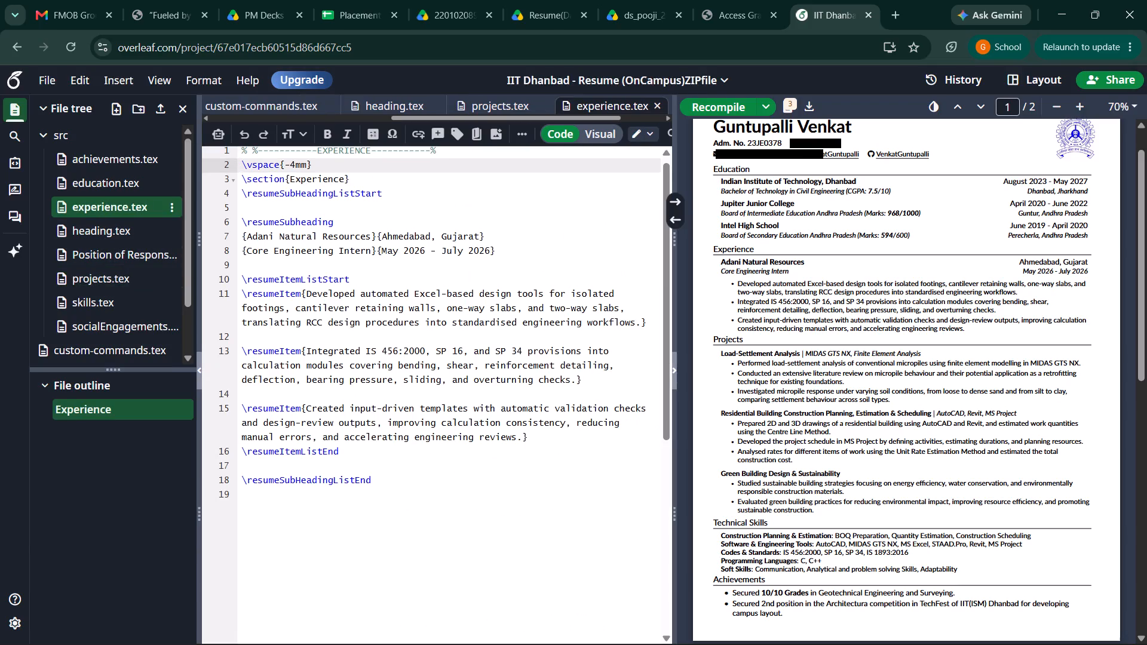
left_click(296, 167)
key("BackSpace")
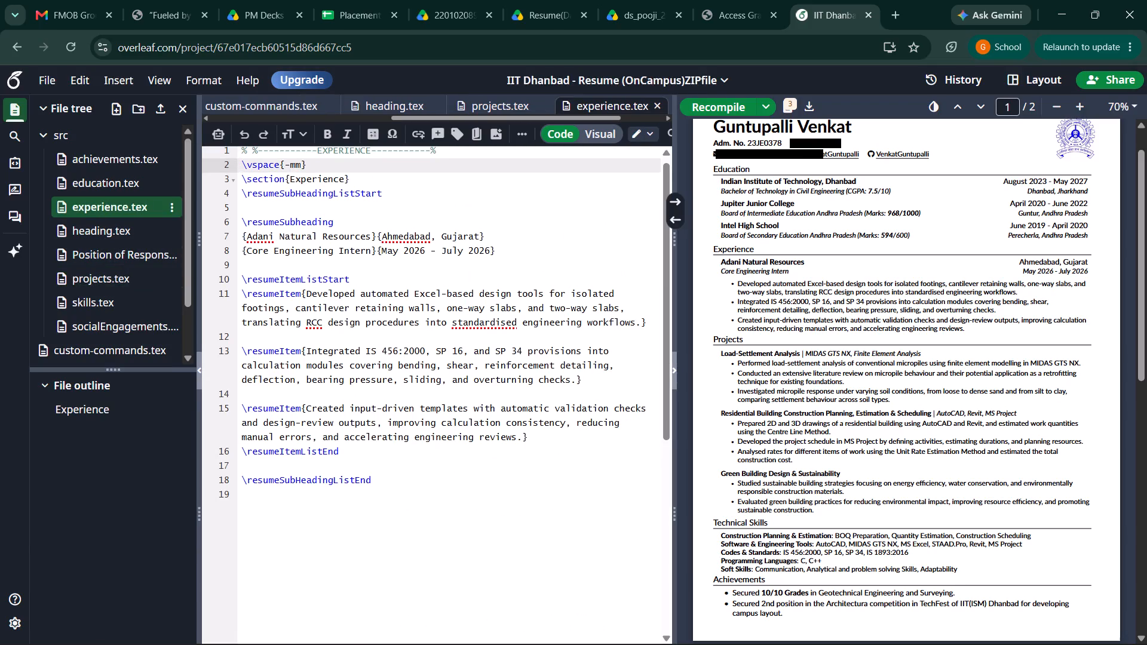
key("5")
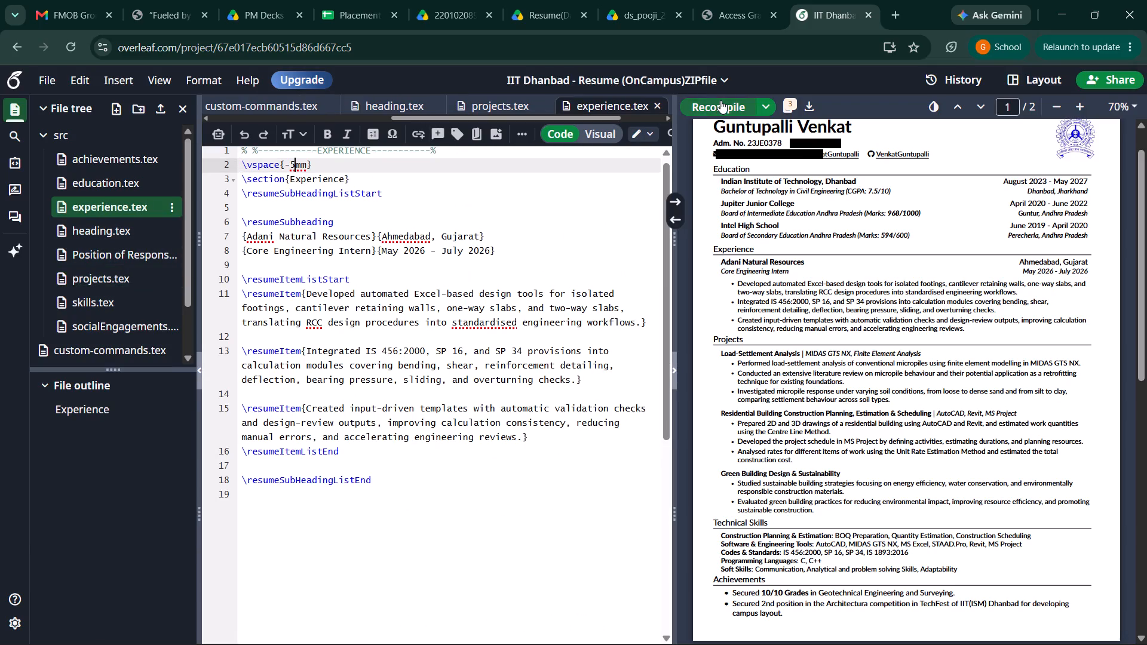
left_click(721, 100)
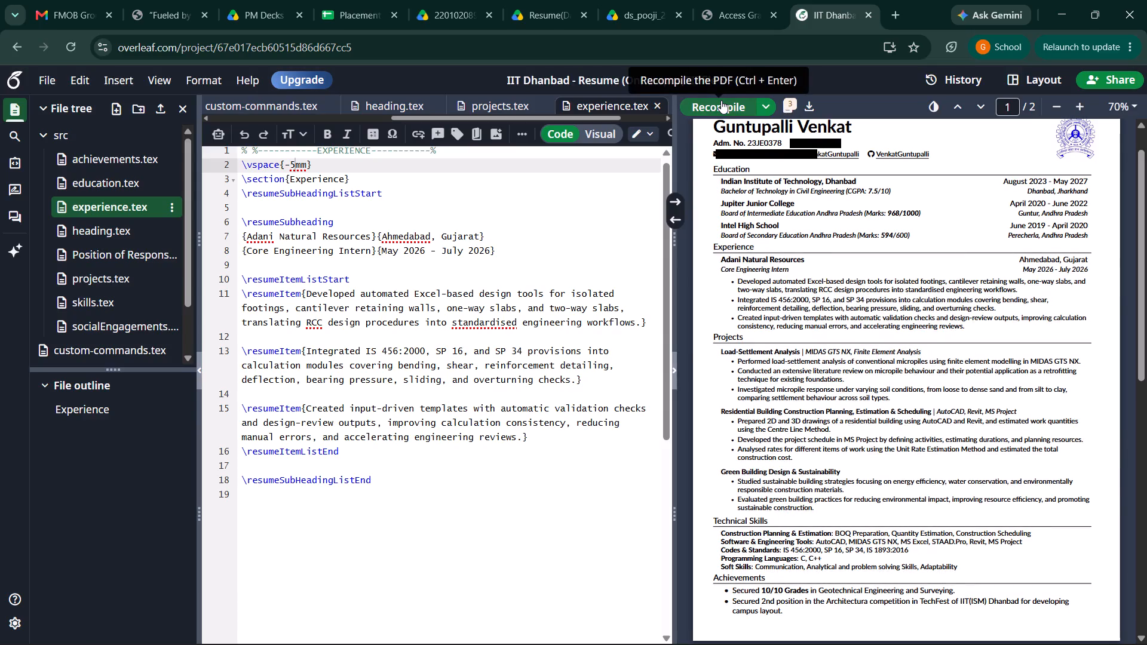
scroll(910, 288, "down", 1)
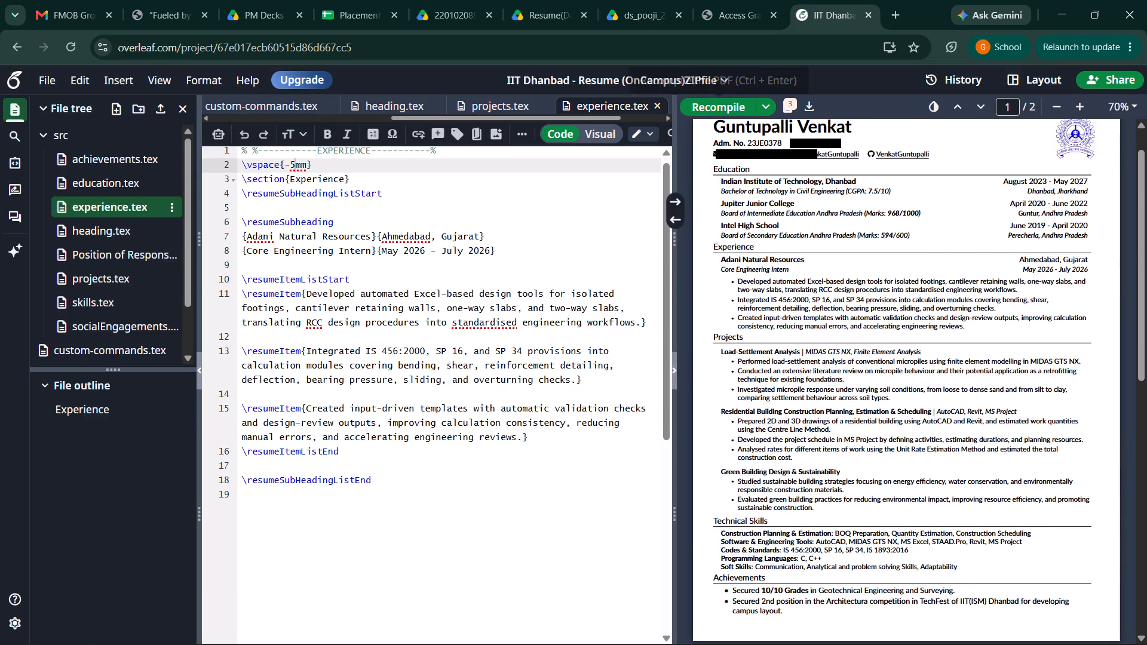
scroll(910, 288, "down", 2)
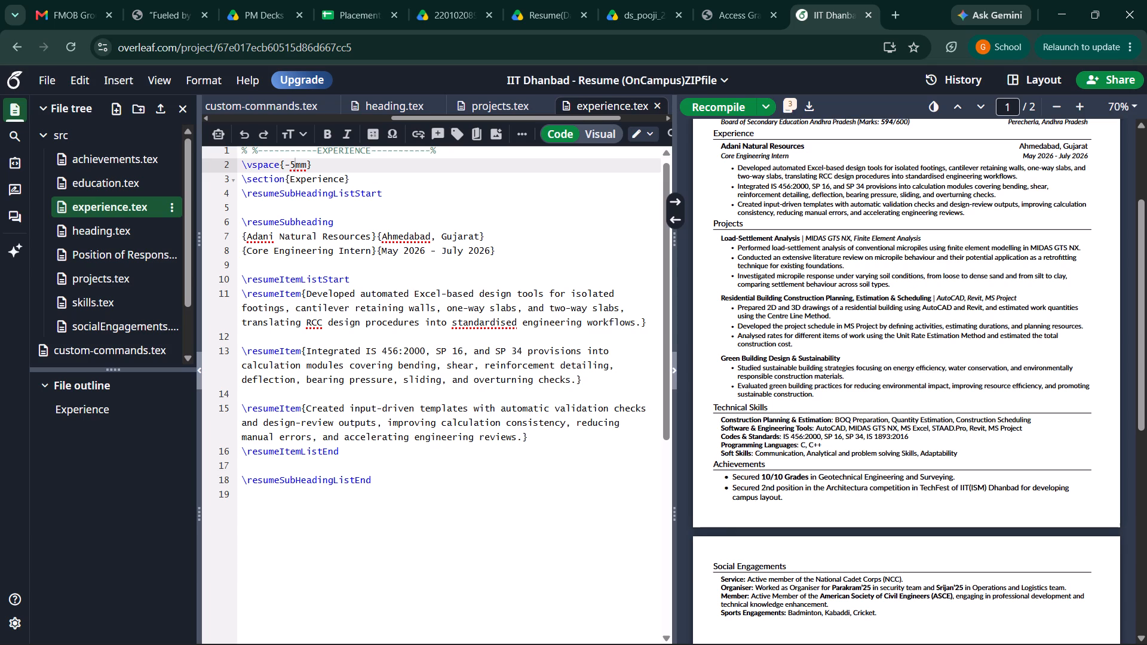
Set the \vspace above the Technical Skills section in skills.tex to -7mm and recompile the resume.
left_click(114, 287)
left_click(114, 300)
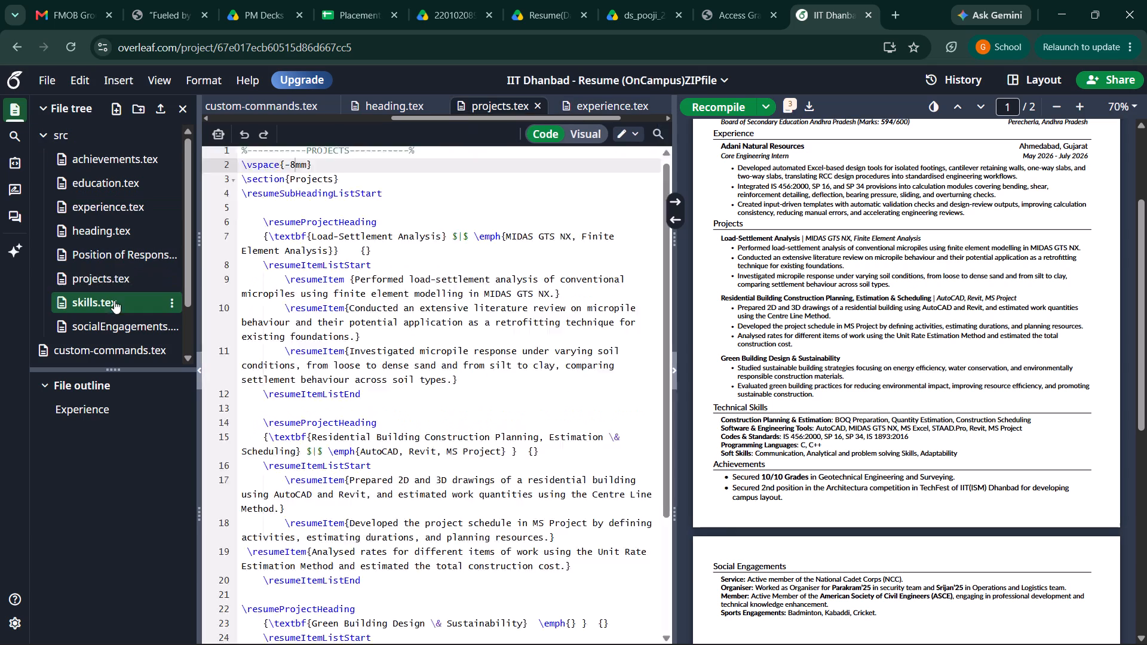
left_click(296, 167)
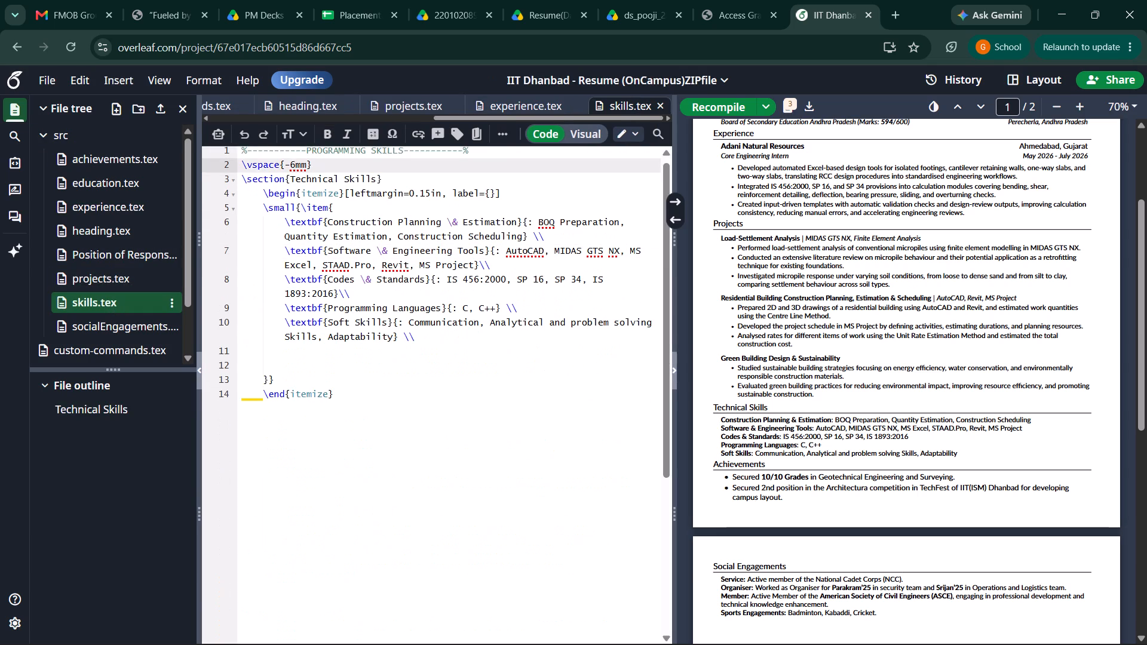
key("BackSpace")
key("7")
left_click(705, 105)
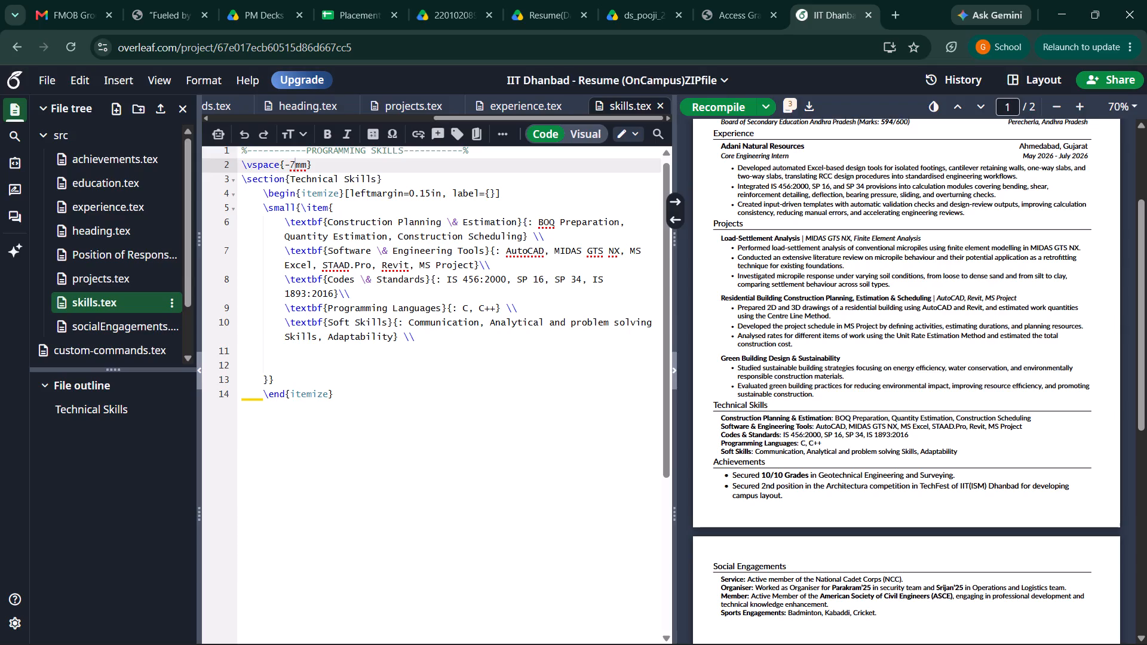
scroll(404, 355, "up", 1)
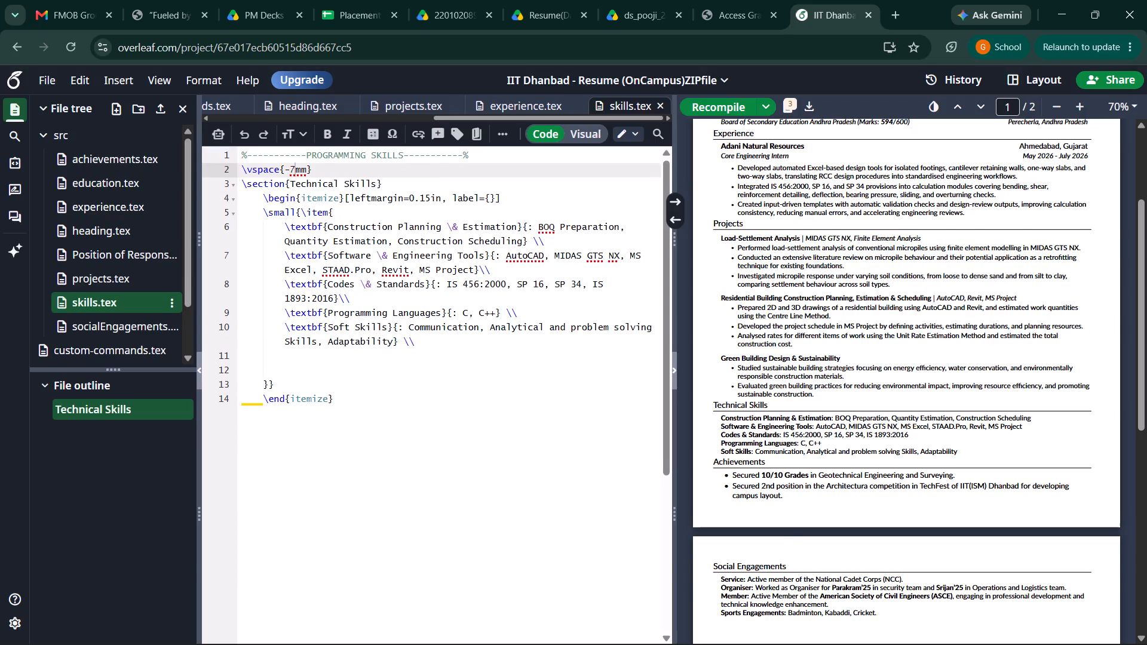
Set the \vspace above the Education section in education.tex to -3mm and recompile the resume.
scroll(833, 269, "up", 1)
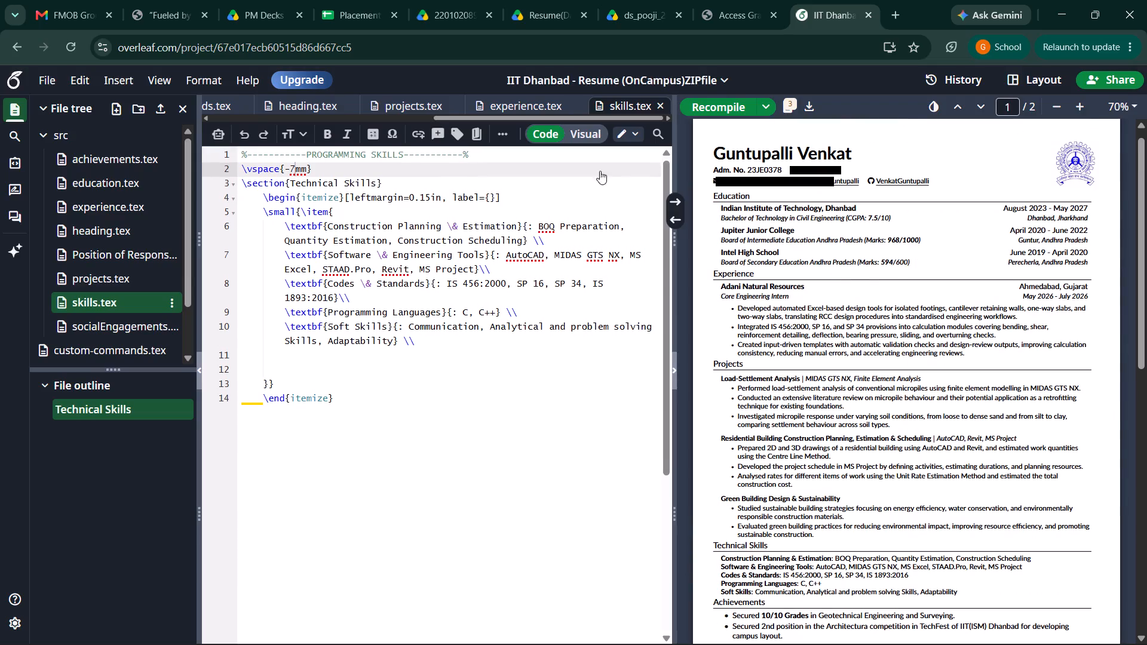
left_click(63, 172)
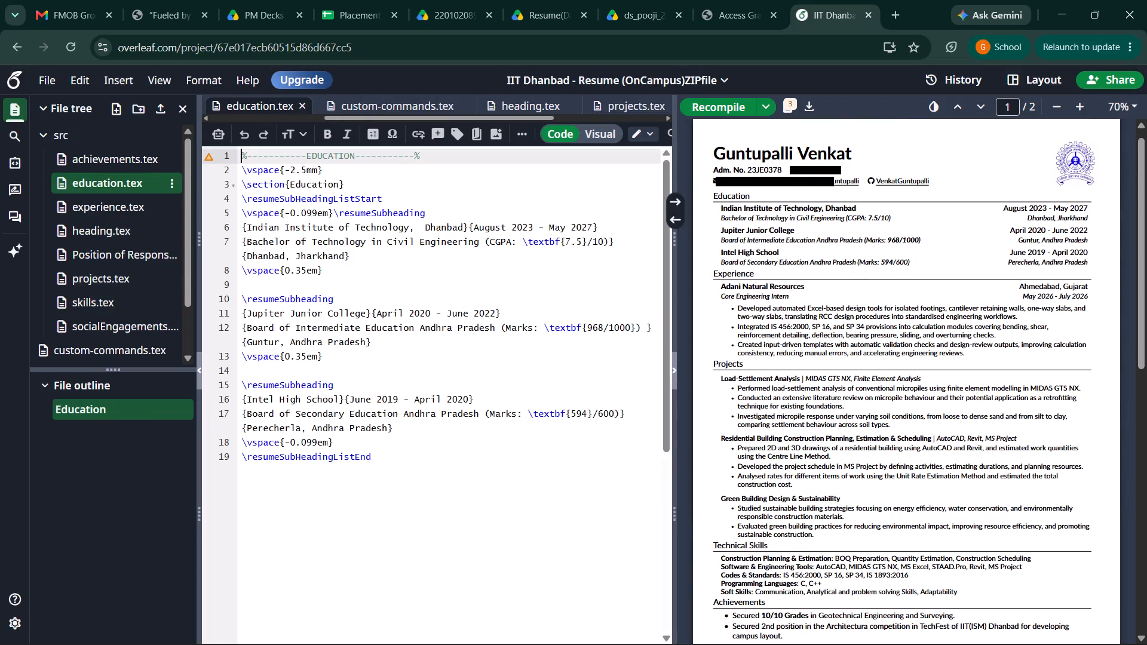
left_click(305, 176)
key("BackSpace")
key("BackSpace")
key("BackSpace")
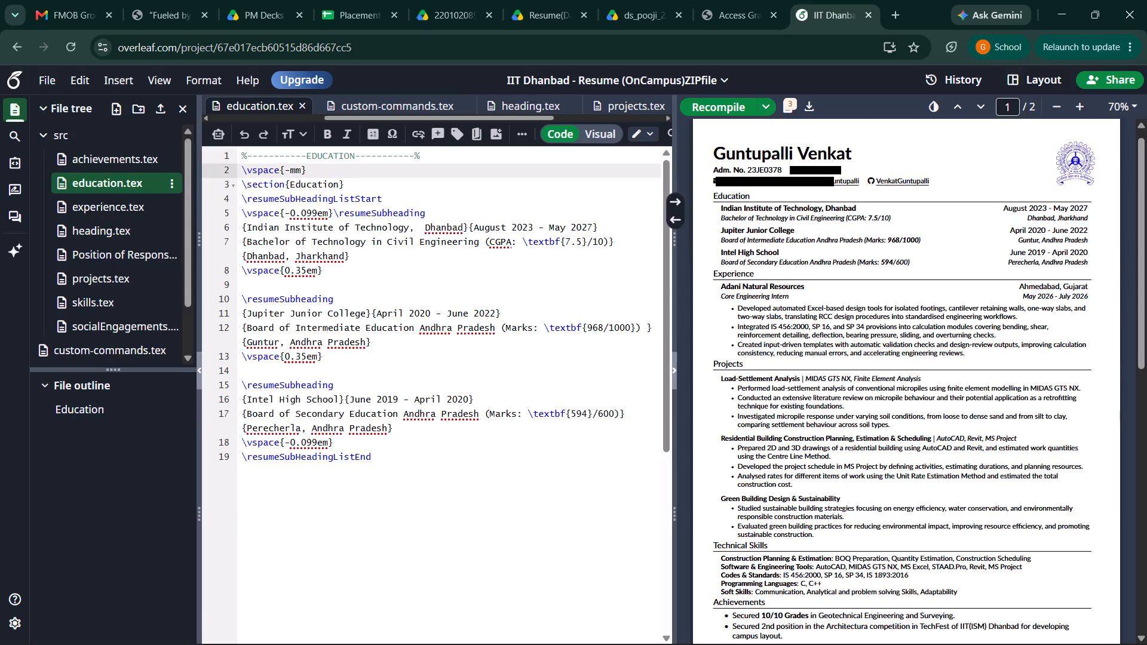
key("3")
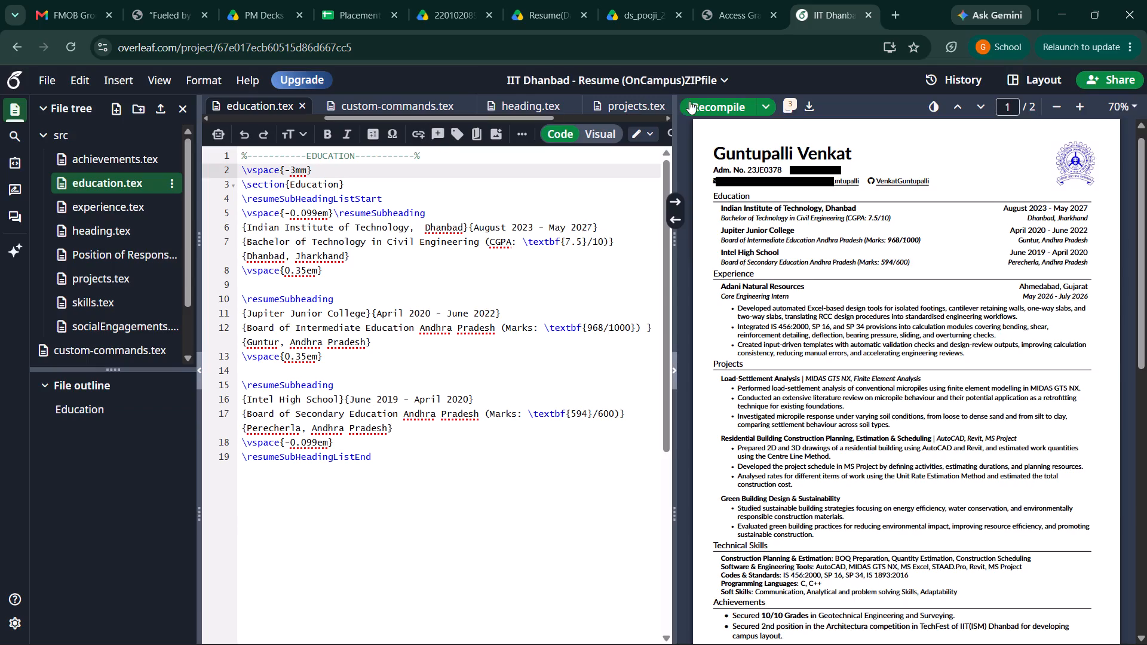
left_click(693, 102)
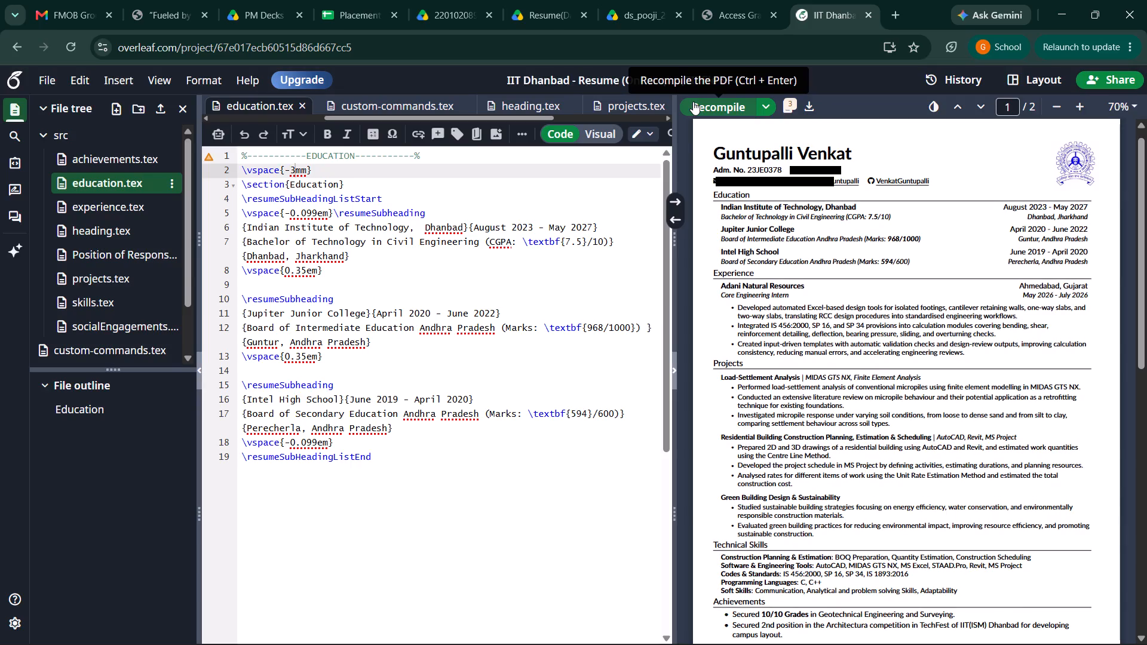
Examine the recompiled resume for section spacing and where the break between the two pages falls.
scroll(814, 449, "down", 1)
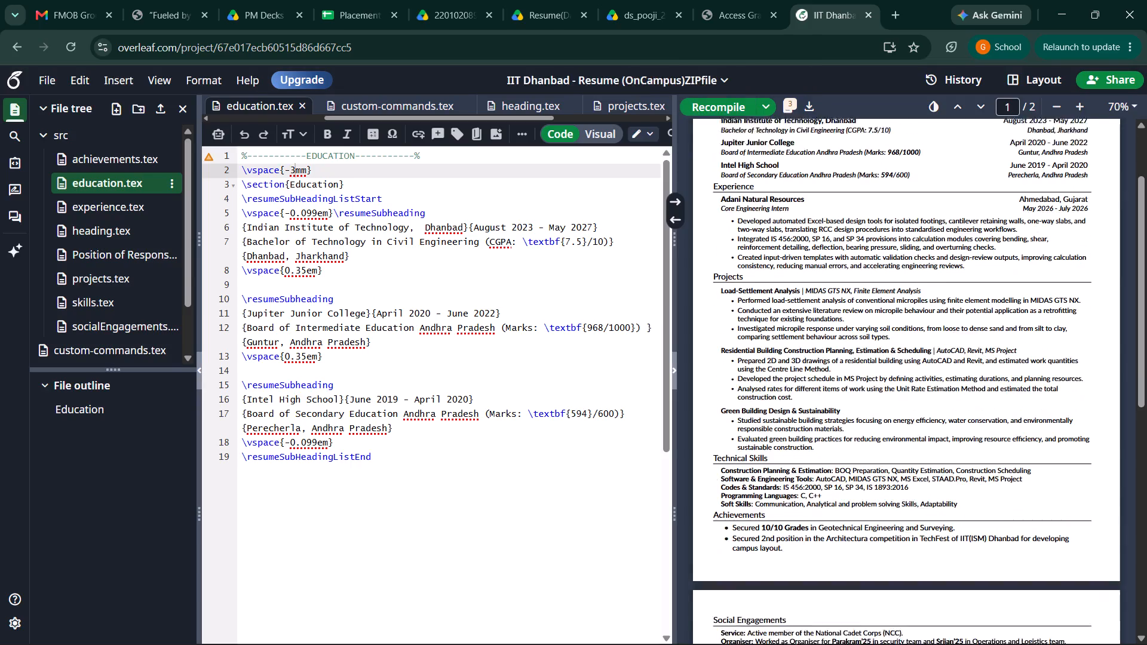
scroll(814, 449, "down", 2)
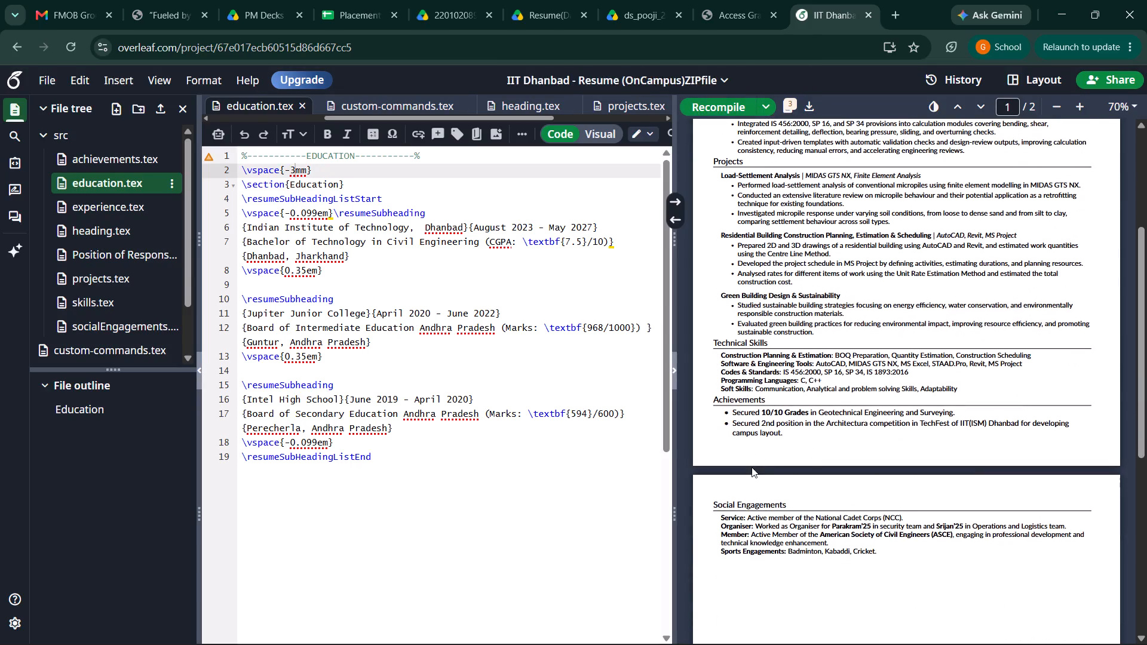
scroll(743, 465, "up", 2)
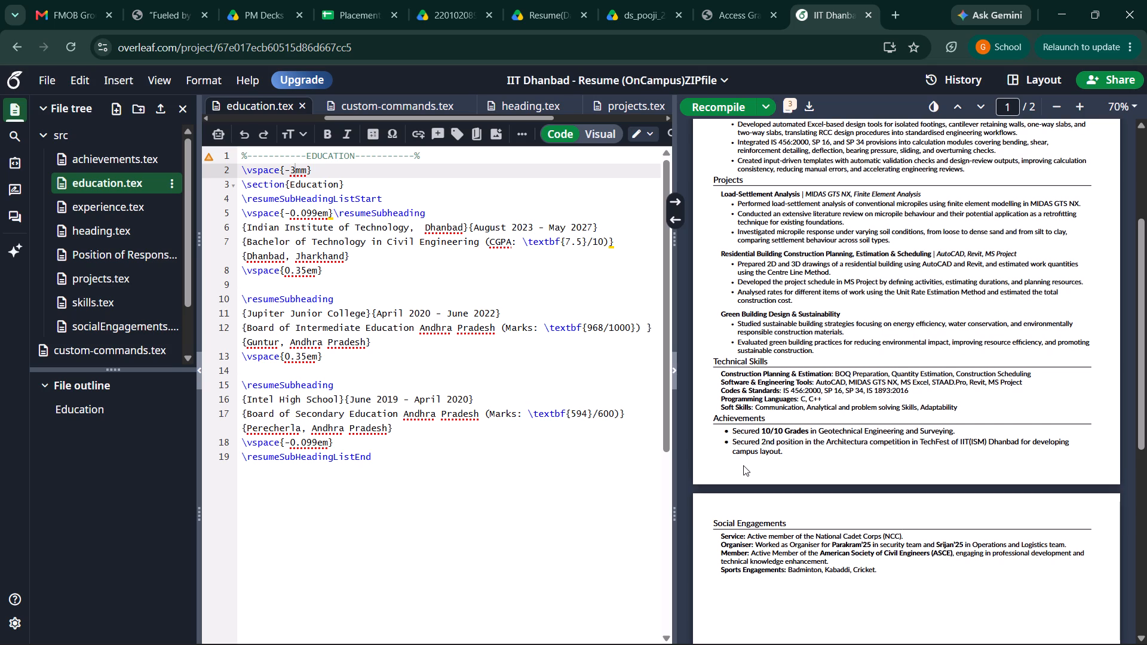
scroll(743, 465, "up", 1)
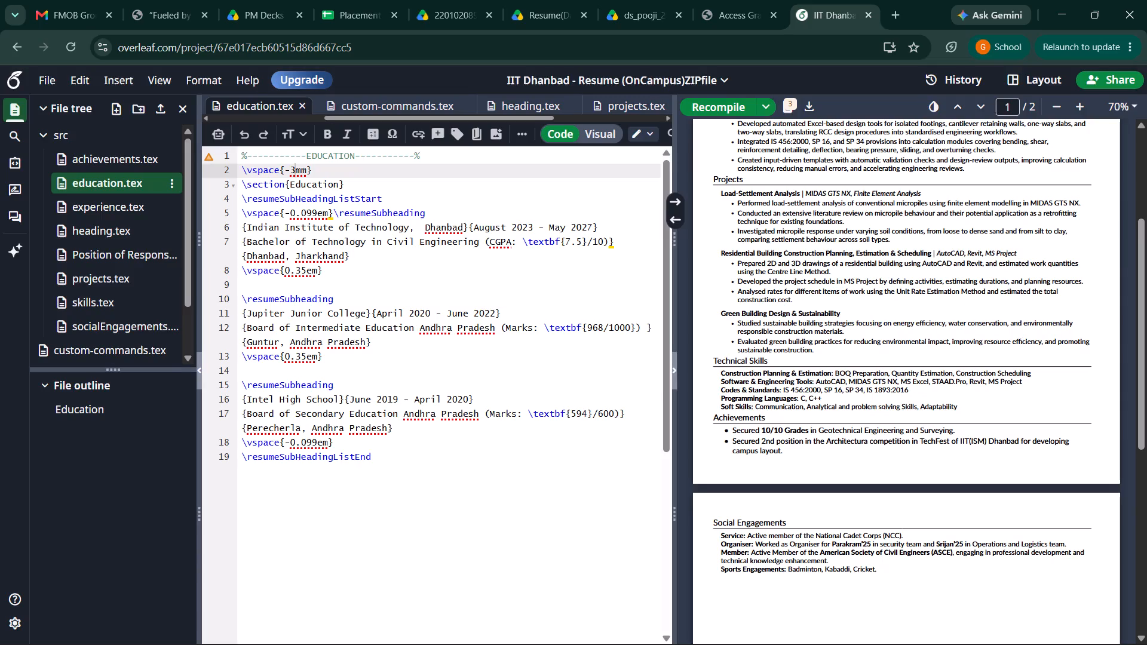
scroll(719, 404, "up", 1)
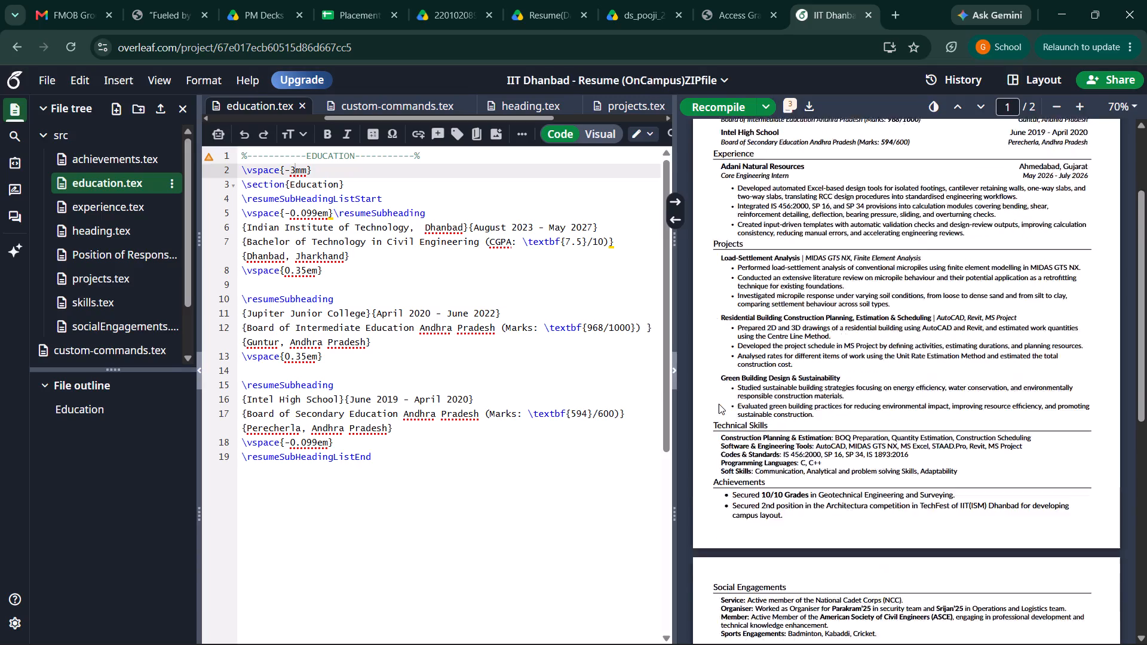
scroll(719, 404, "up", 2)
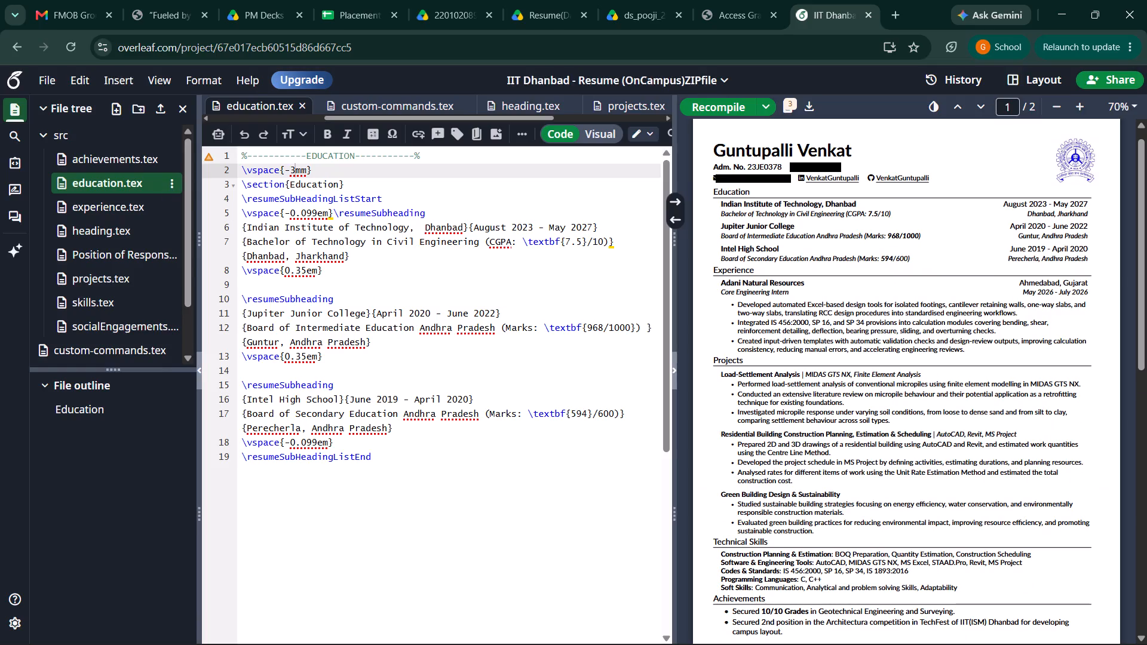
Set the \vspace after the Indian Institute of Technology entry in education.tex to 0.3em, recompile, and check the page layout.
left_click(305, 271)
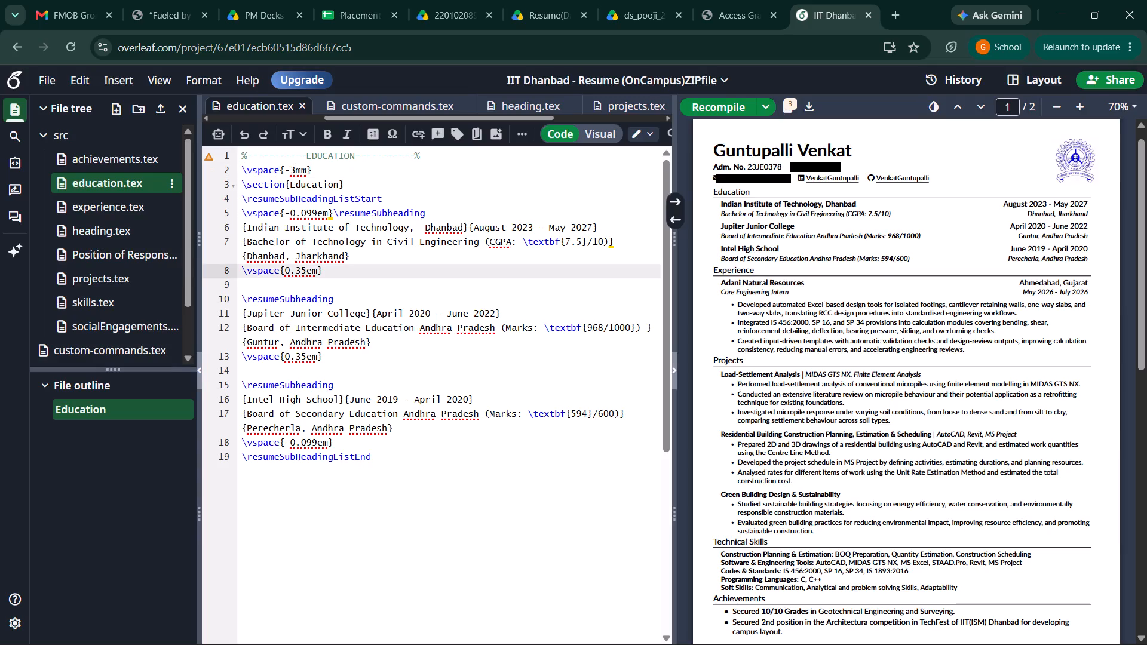
key("BackSpace")
key("BackSpace")
key("2")
key("BackSpace")
key("3")
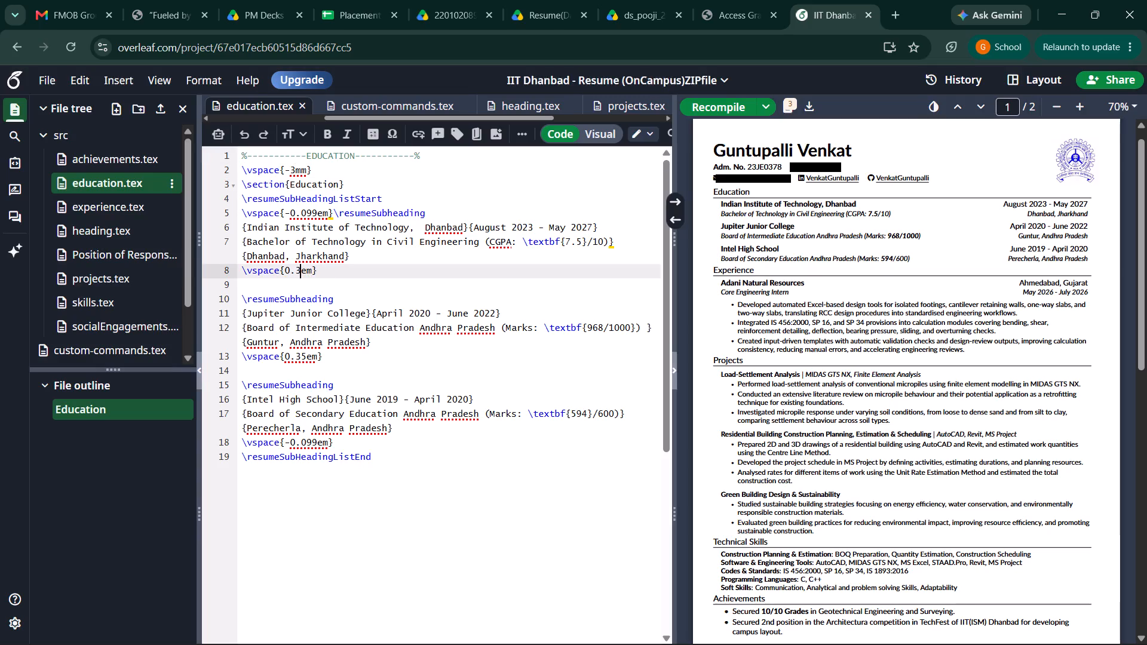
left_click(727, 108)
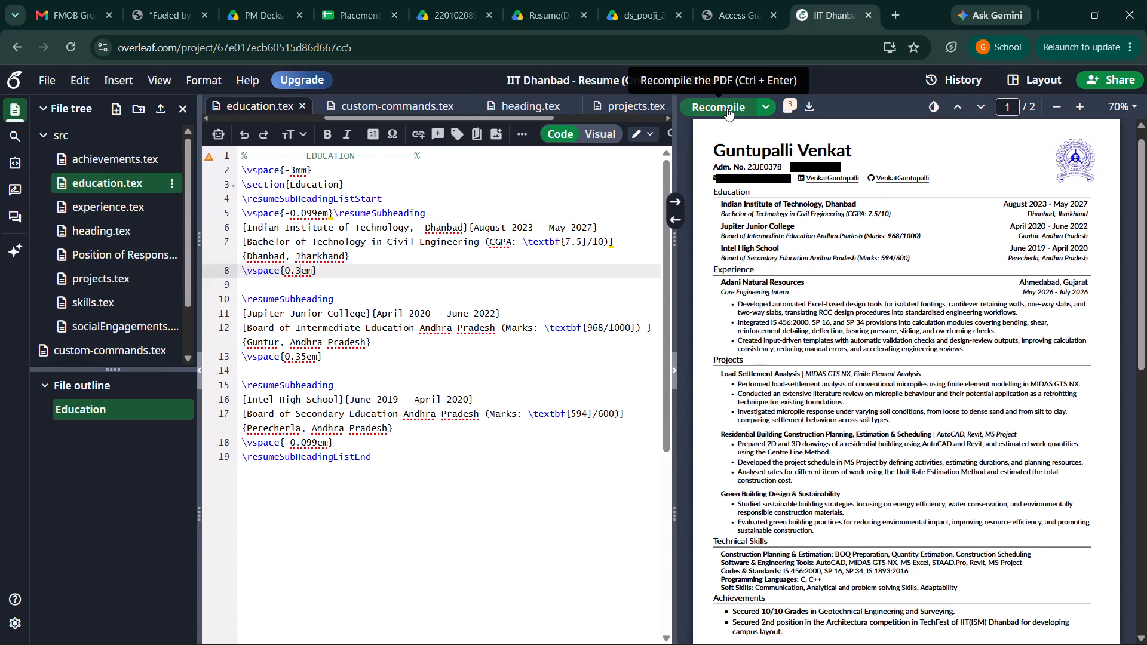
scroll(786, 335, "right", 1)
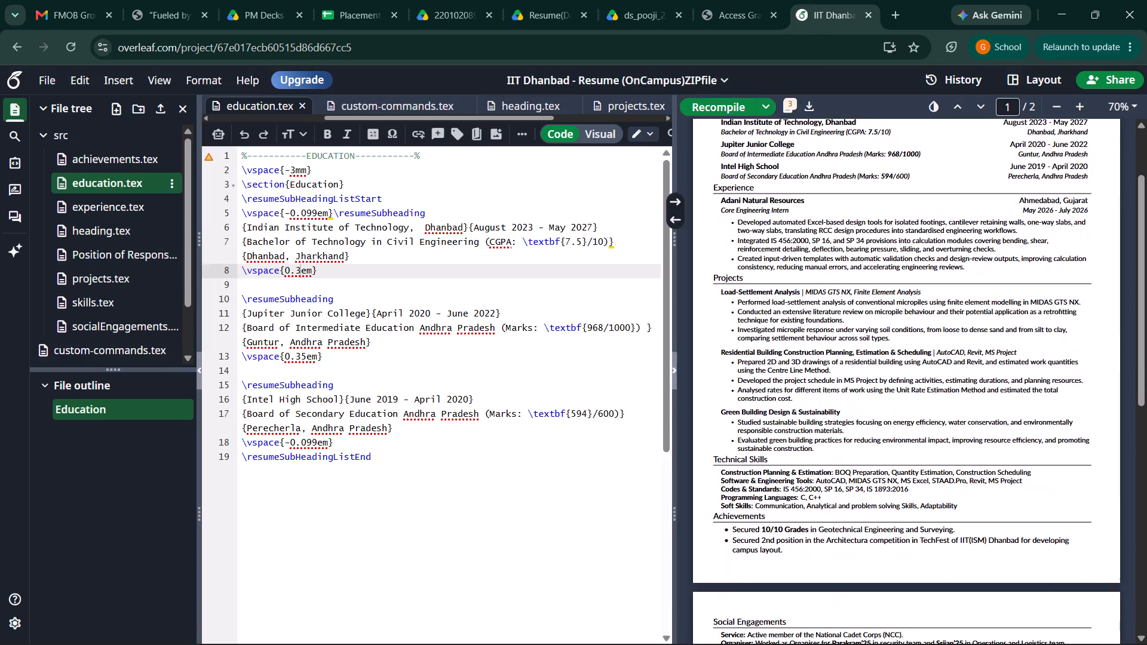
scroll(786, 335, "right", 1)
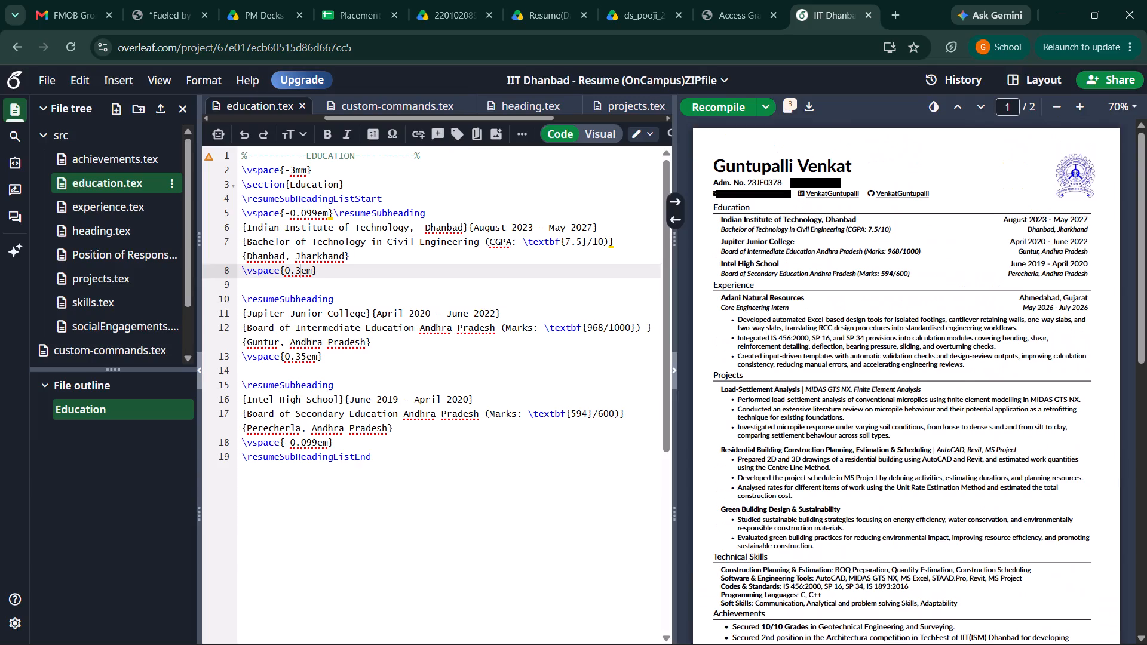
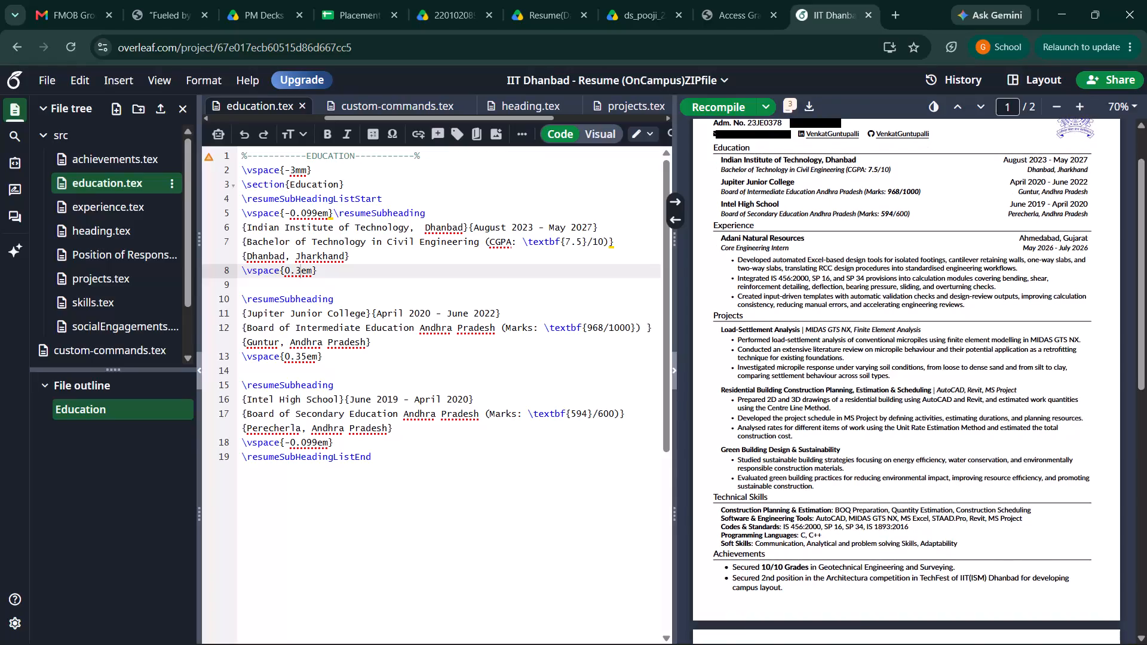
Review the compiled resume across both pages for section spacing and the content that runs onto the second page.
scroll(786, 335, "down", 2)
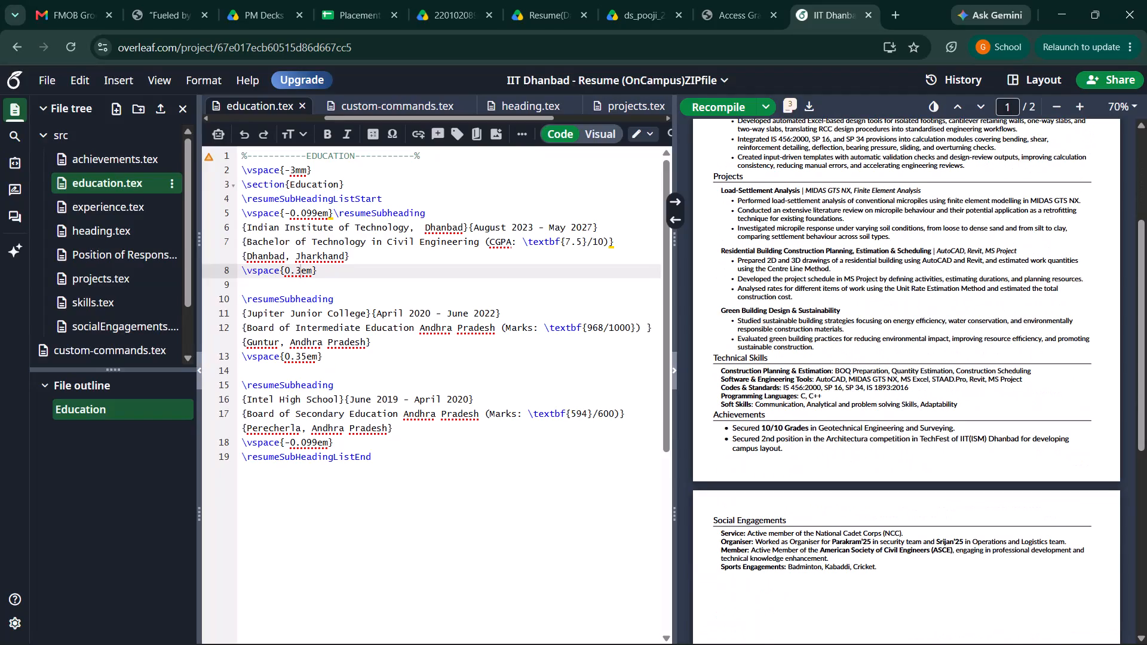
scroll(980, 281, "up", 3)
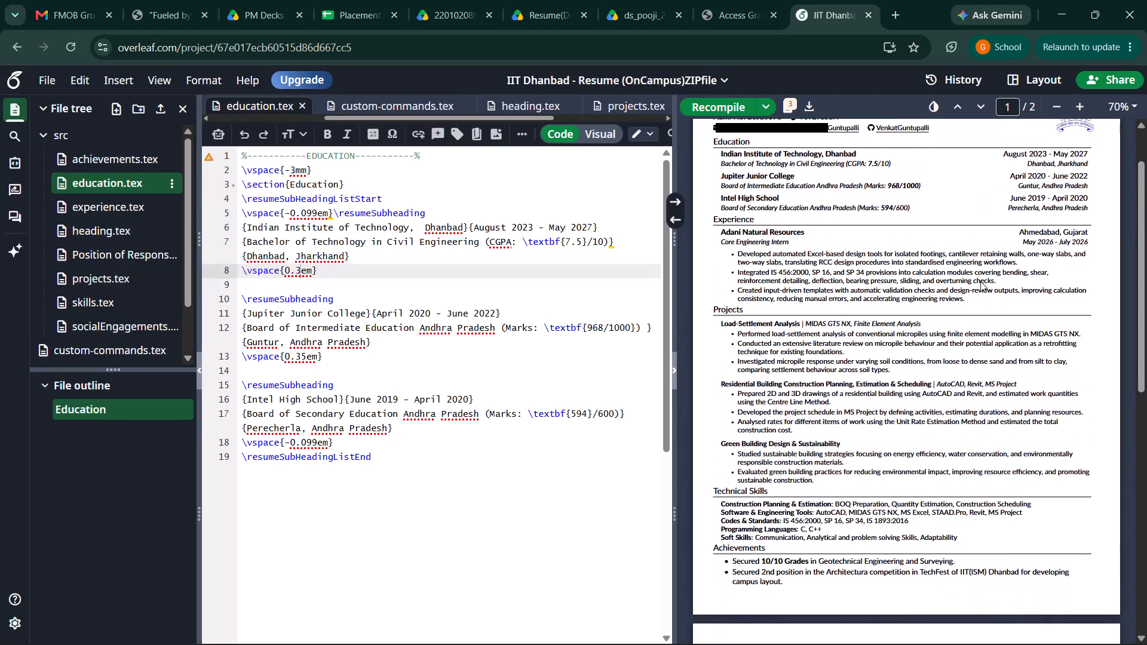
scroll(980, 281, "up", 1)
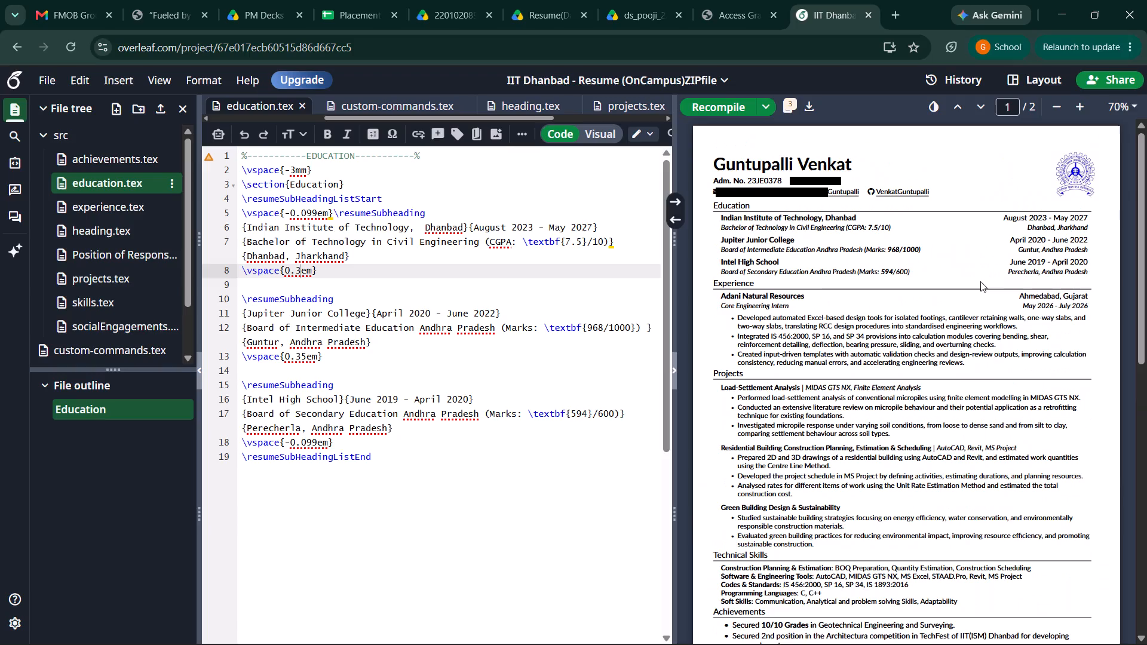
scroll(980, 281, "down", 1)
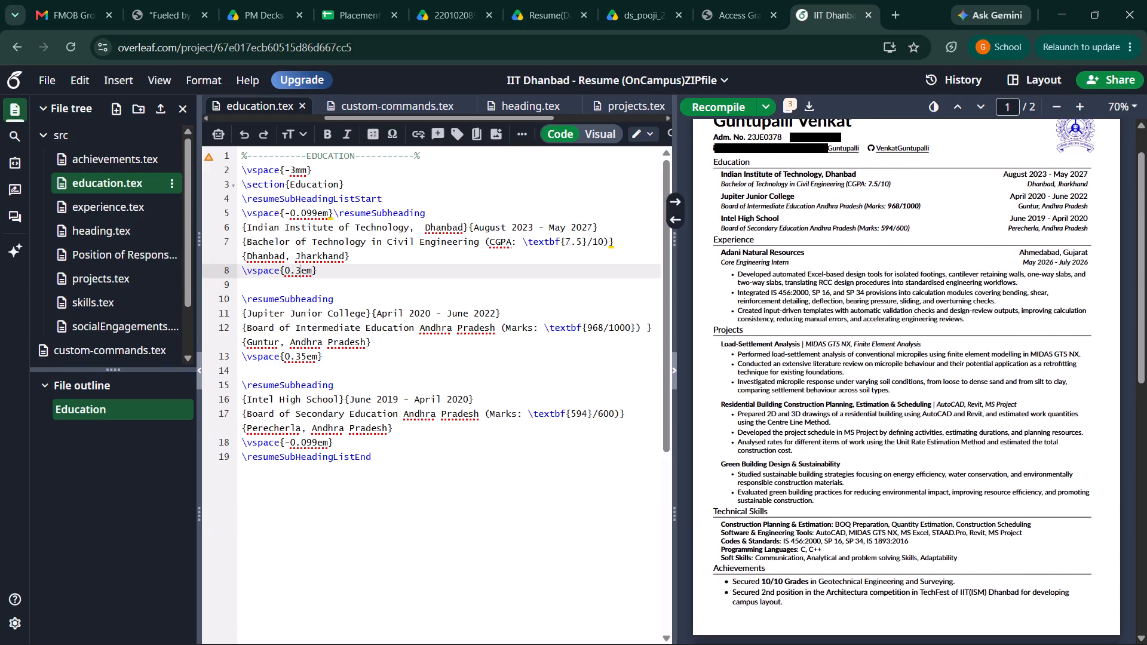
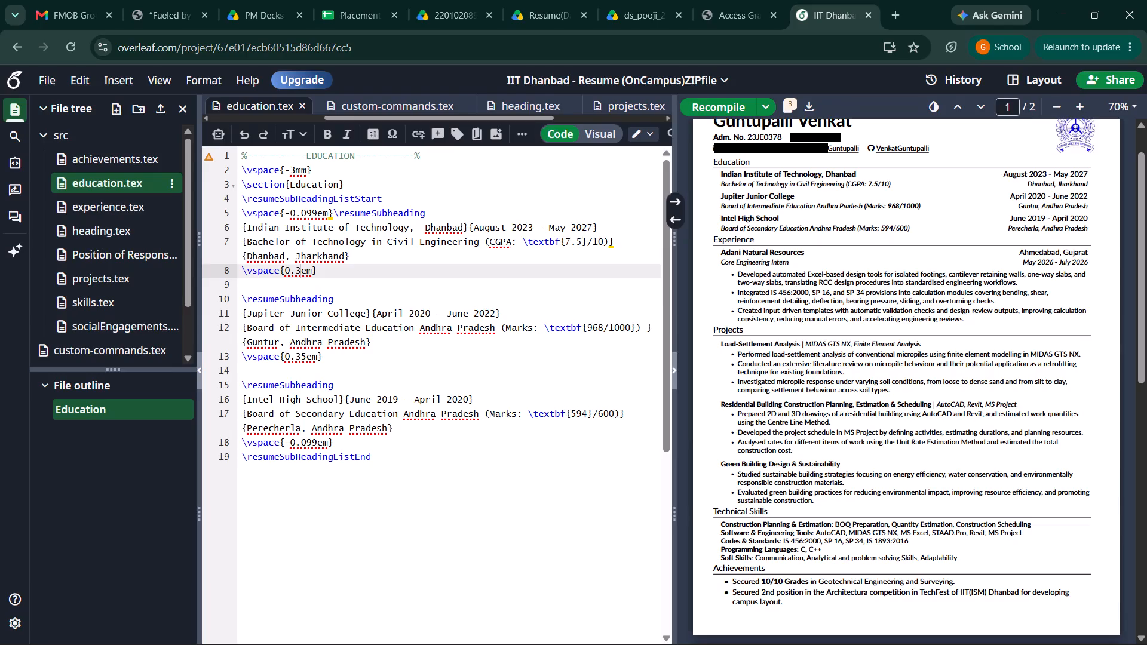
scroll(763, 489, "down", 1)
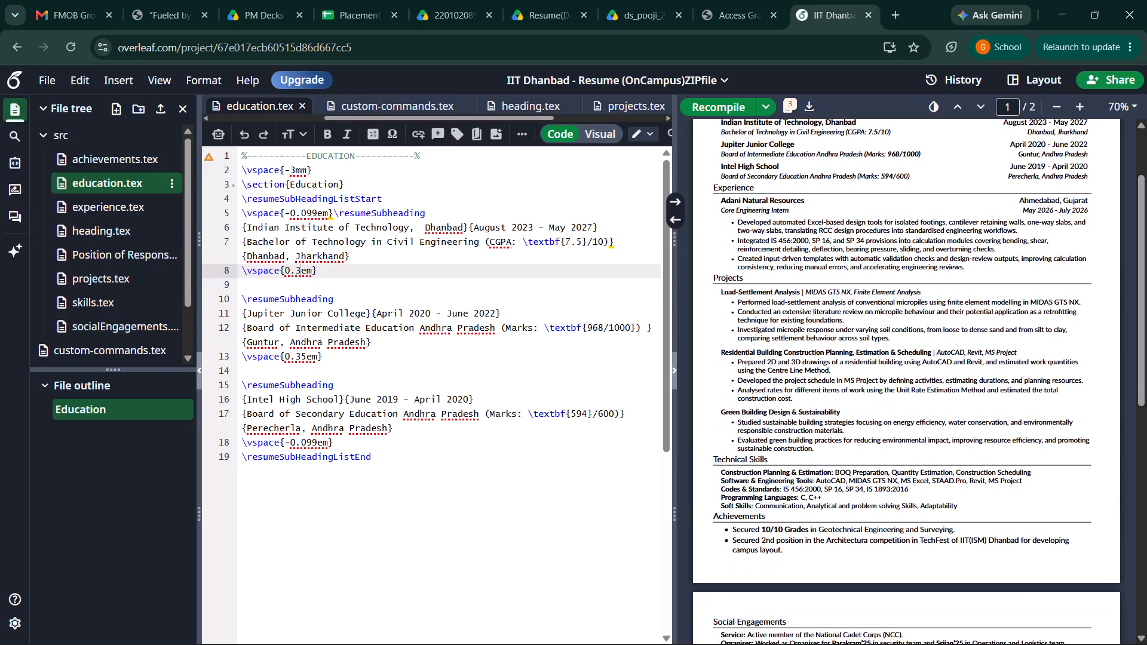
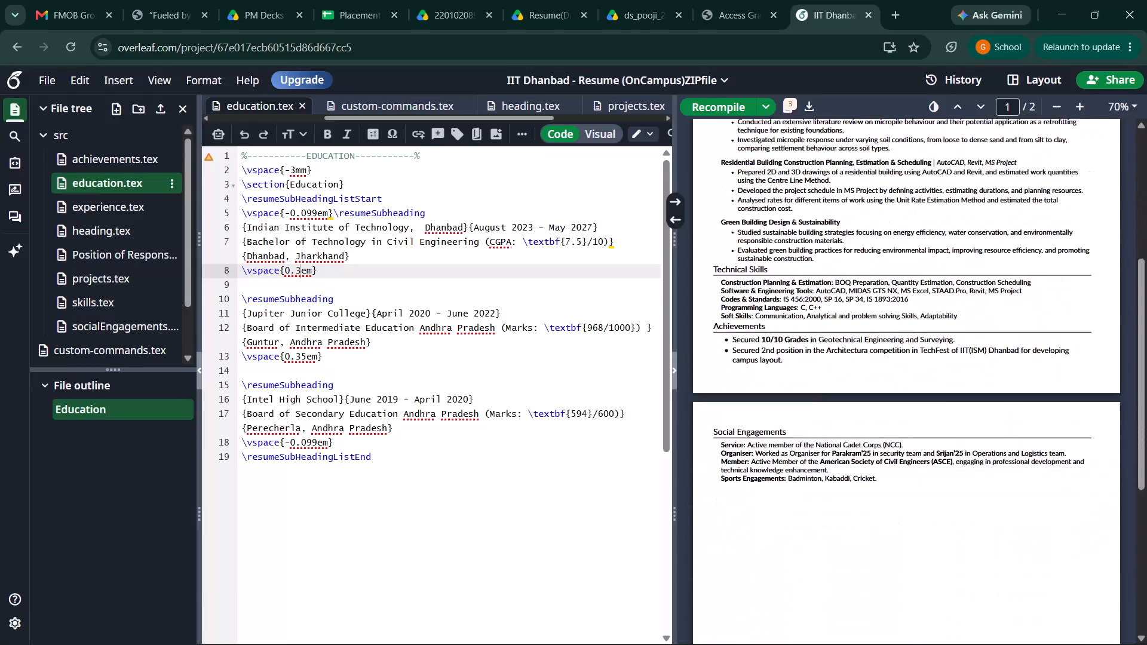
Capture a screenshot of the compiled resume preview, covering the full first page and the Social Engagements section on the second page.
scroll(763, 489, "up", 4)
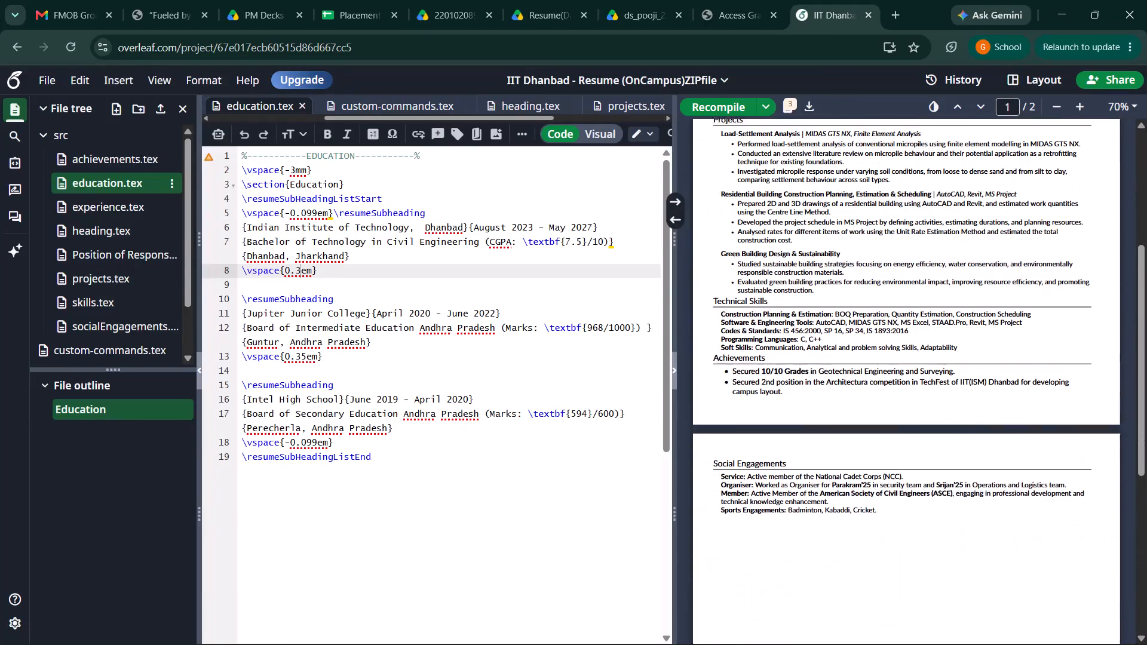
scroll(763, 489, "up", 2)
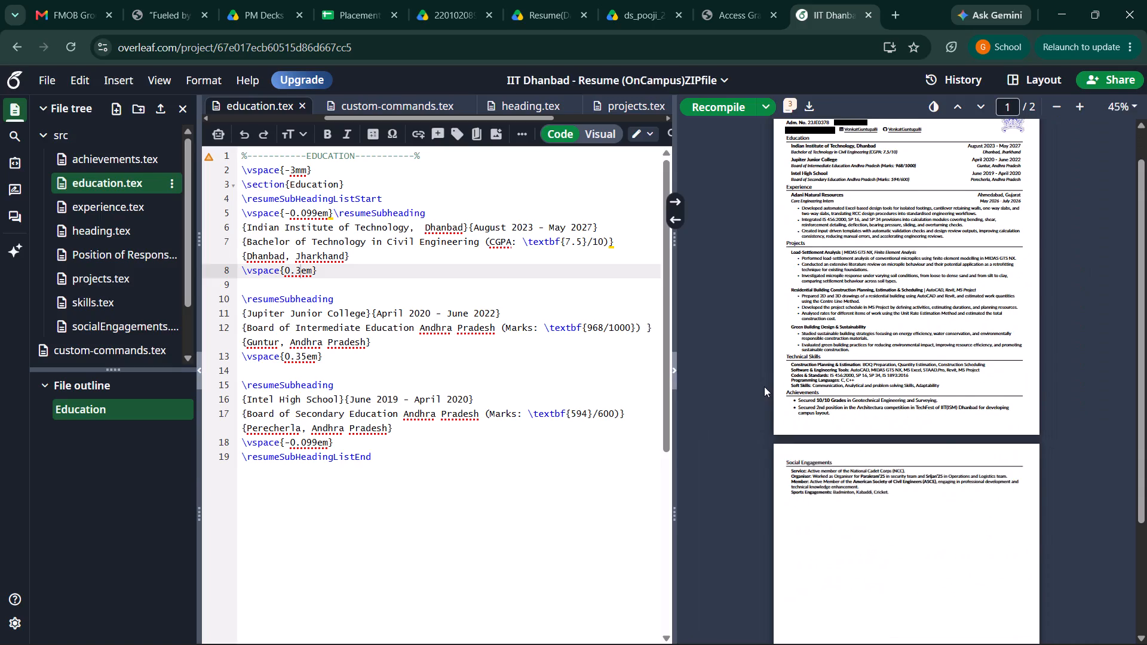
scroll(764, 386, "up", 2)
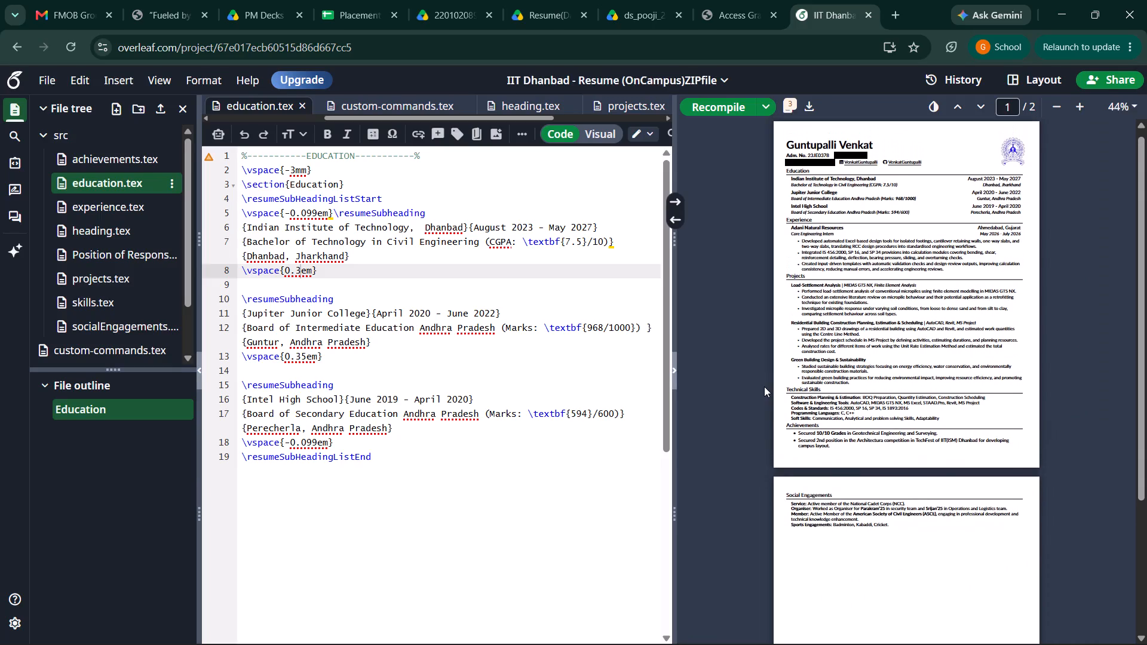
key("Print")
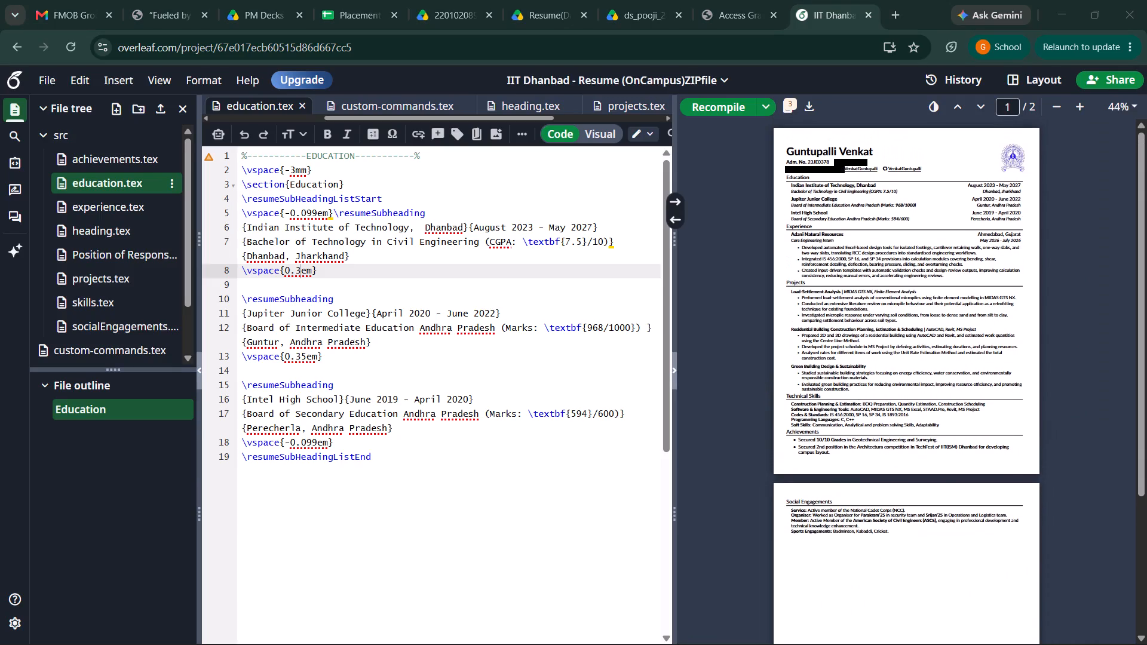
left_click_drag(761, 125, 1076, 603)
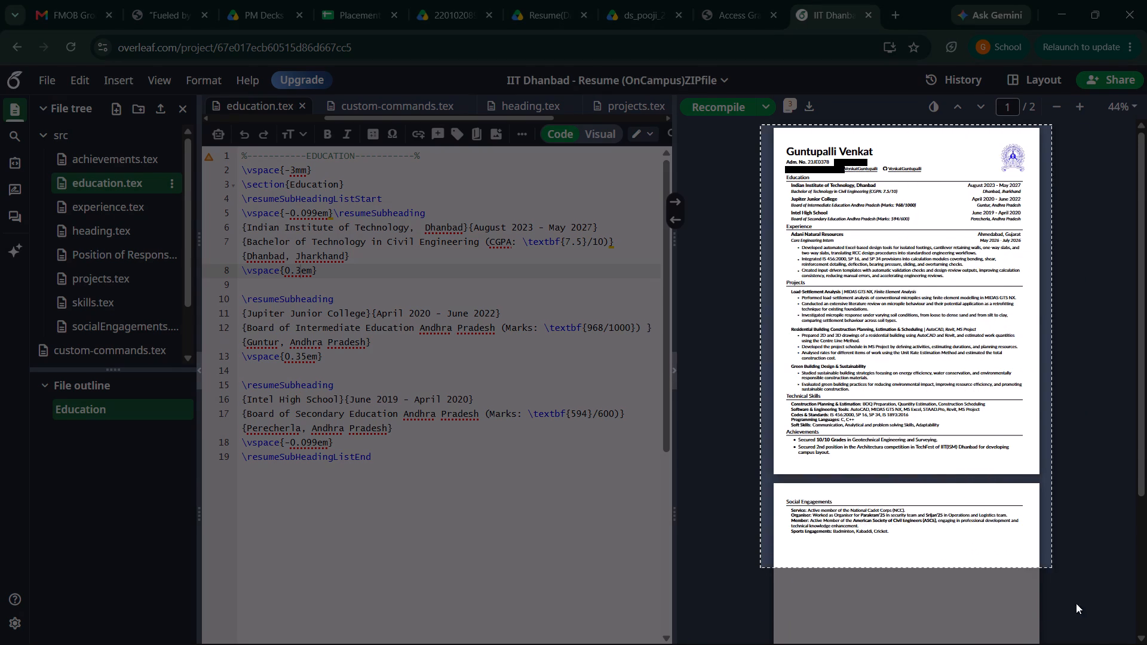
left_click_drag(1076, 603, 1072, 644)
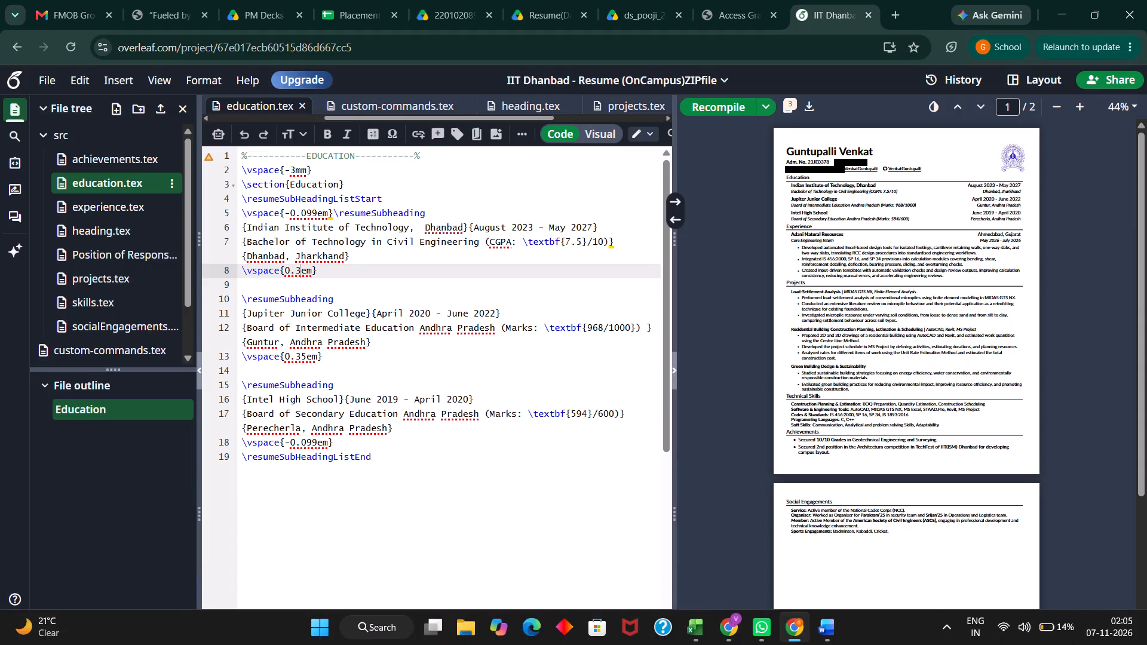
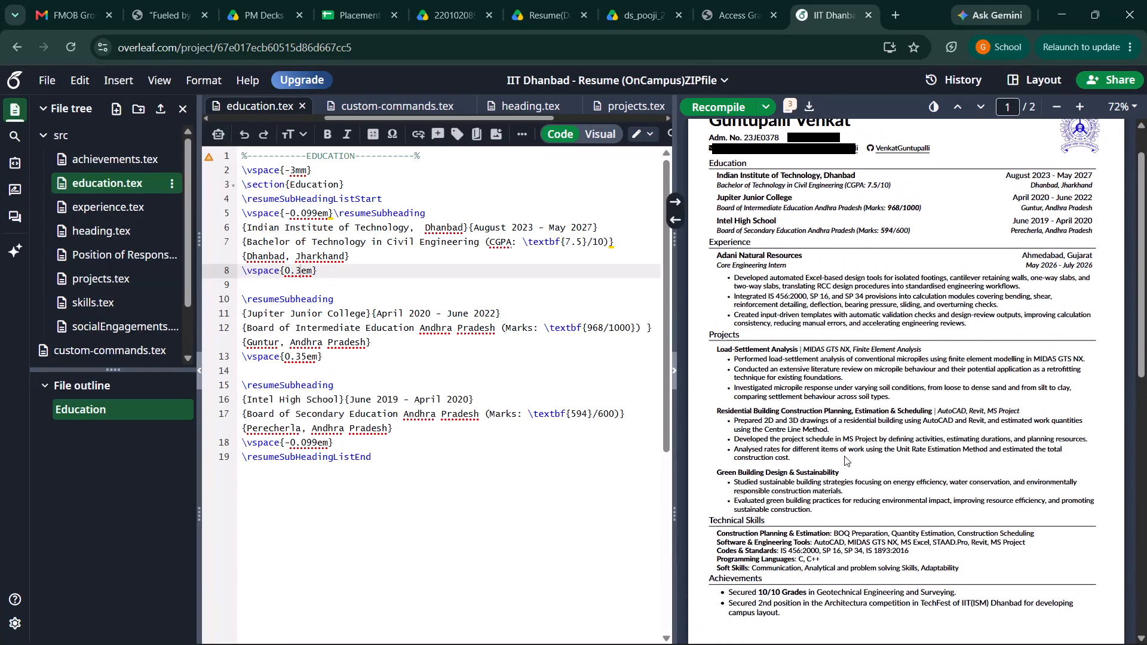
Set the vertical spacing after the IIT Dhanbad entry in education.tex to 0.5em and recompile to check the layout.
scroll(844, 456, "up", 1)
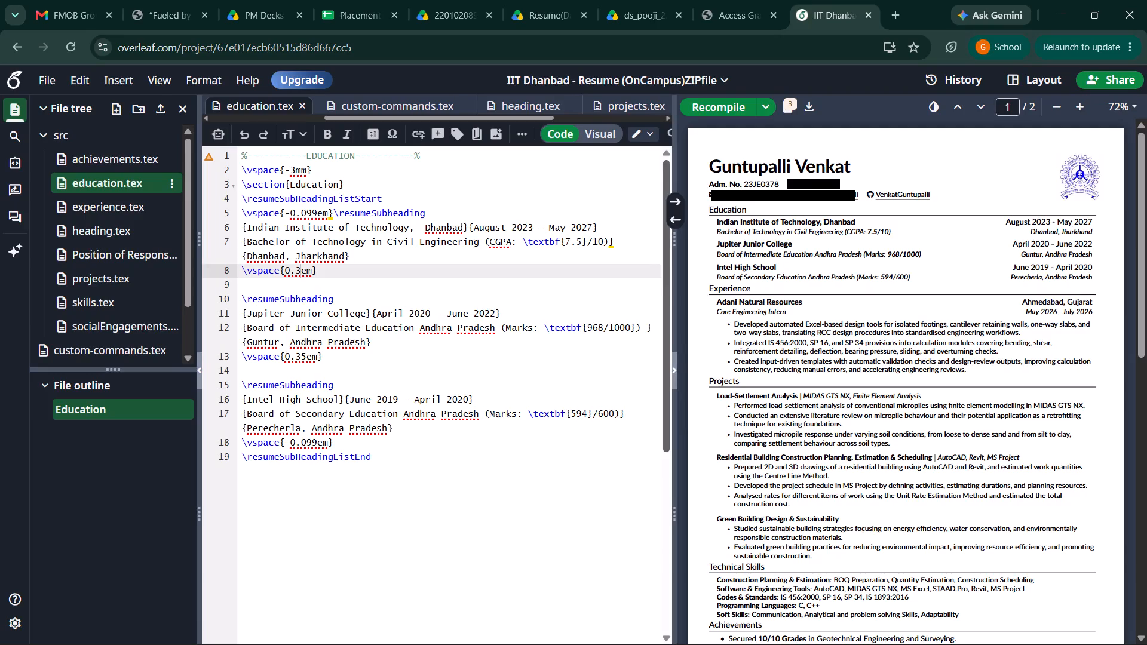
left_click(299, 272)
key("BackSpace")
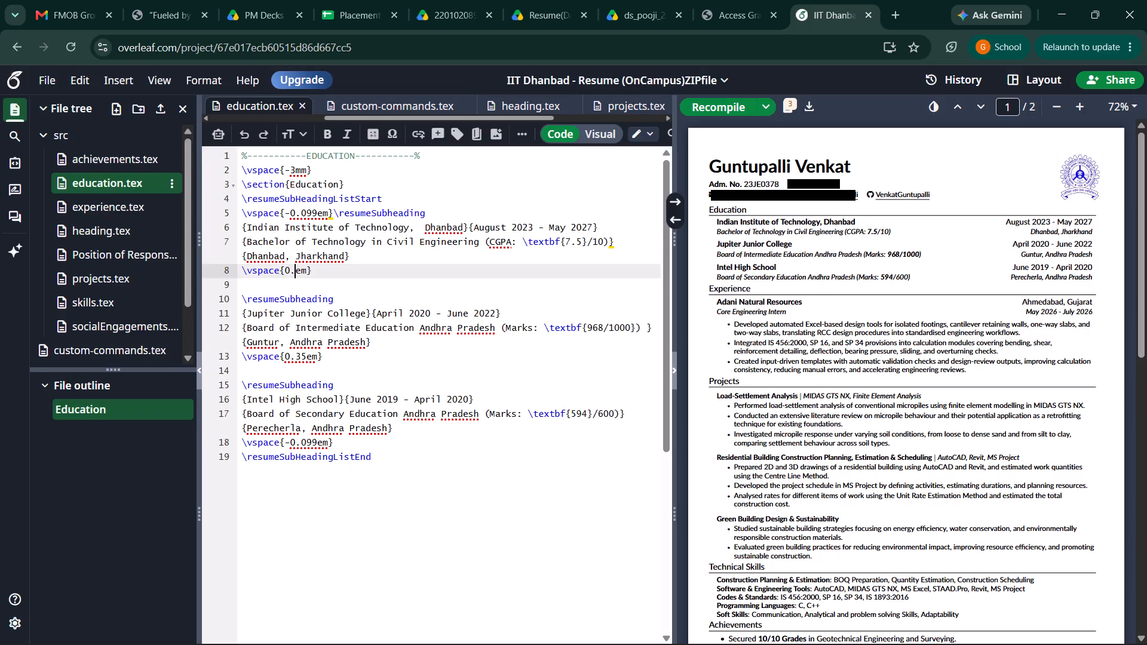
key("5")
left_click(728, 109)
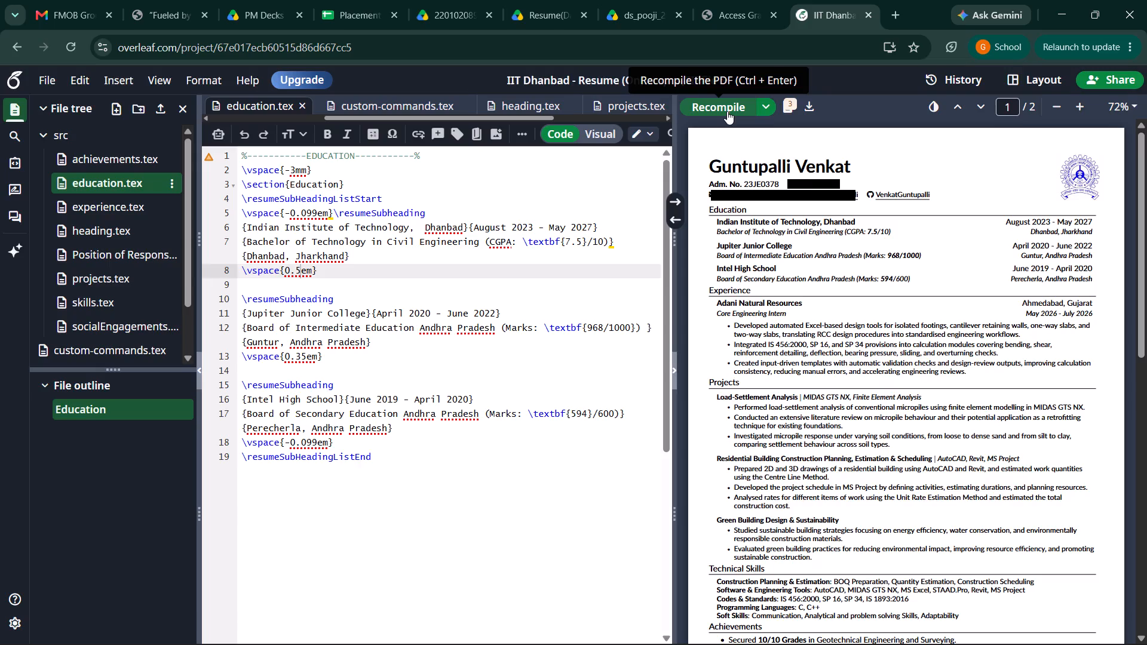
scroll(834, 432, "right", 1)
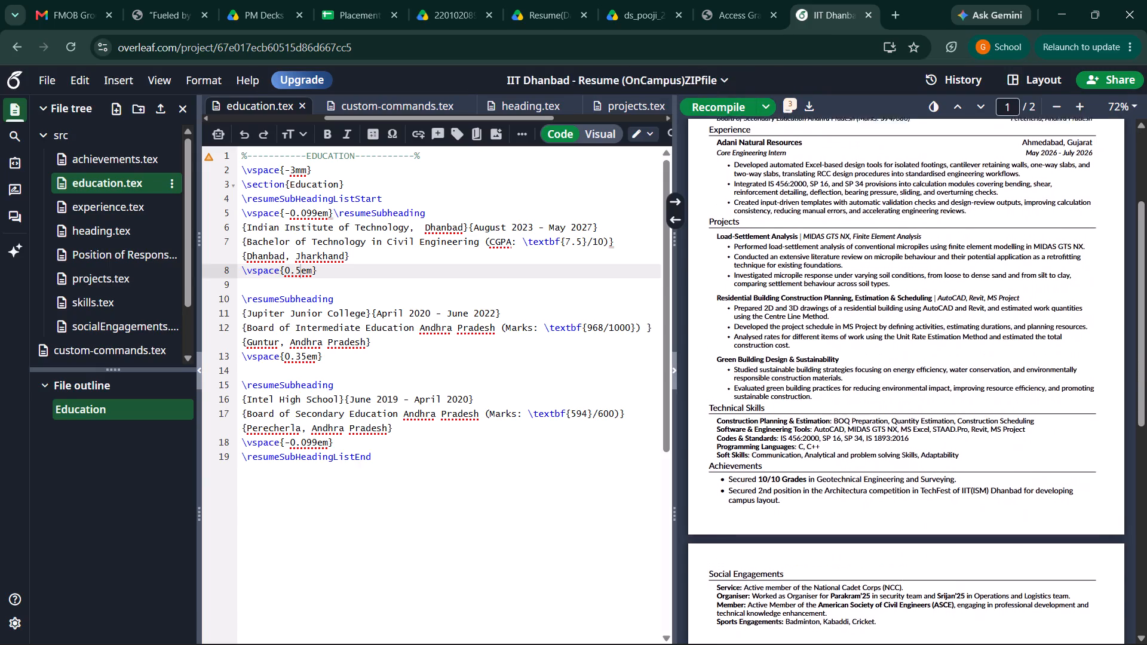
scroll(834, 432, "right", 1)
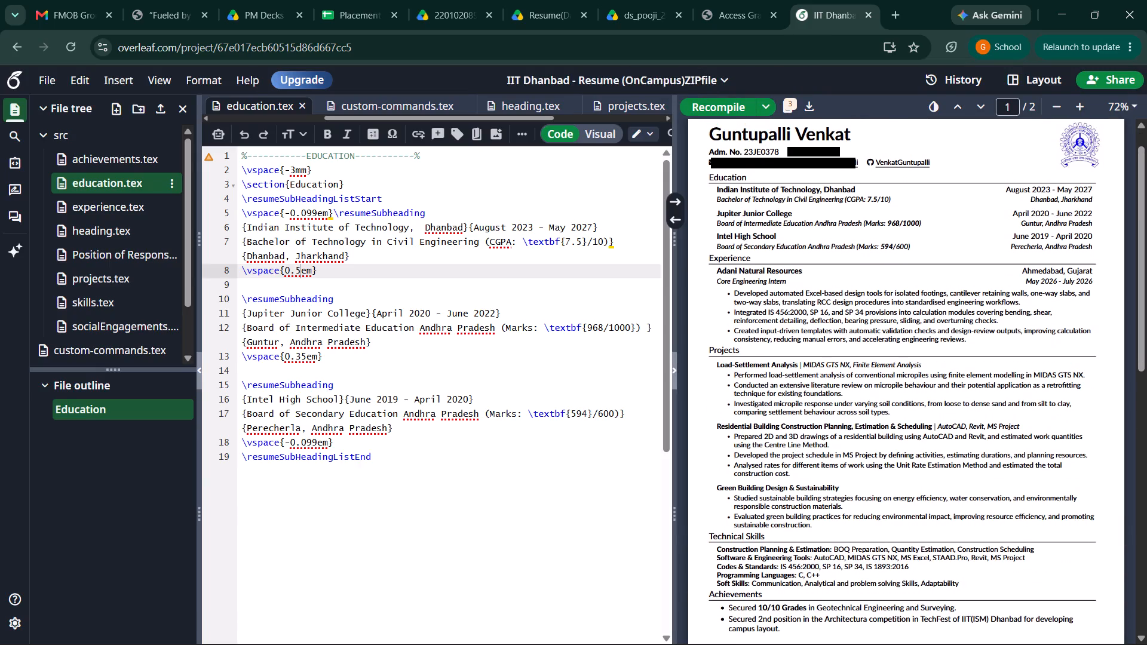
scroll(333, 316, "down", 1)
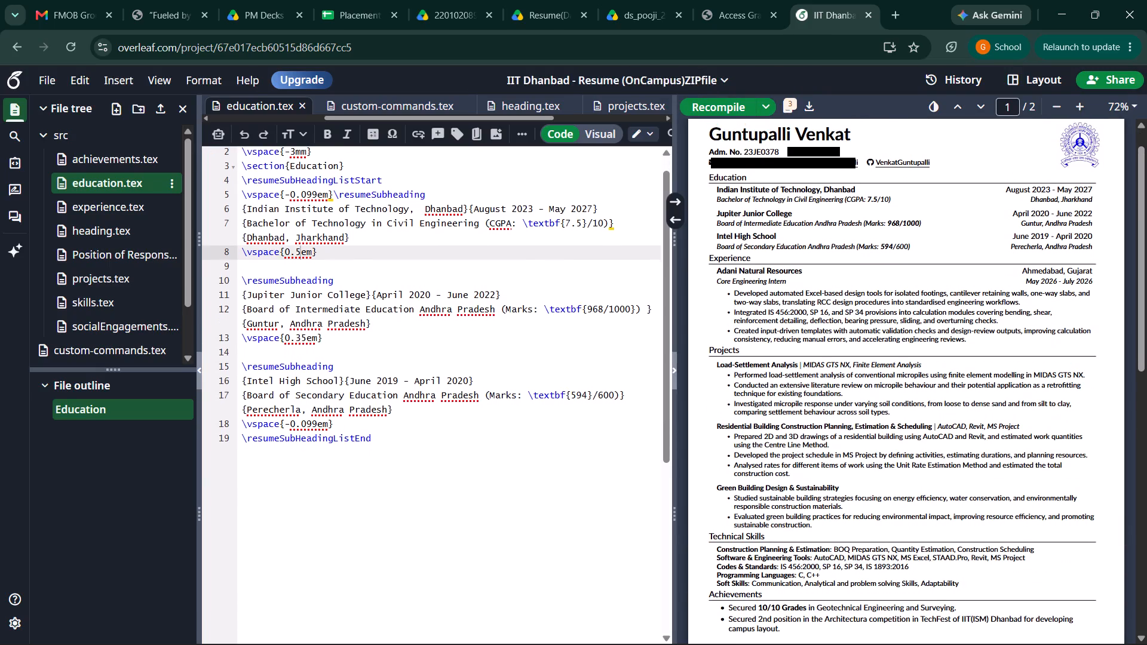
scroll(333, 316, "up", 1)
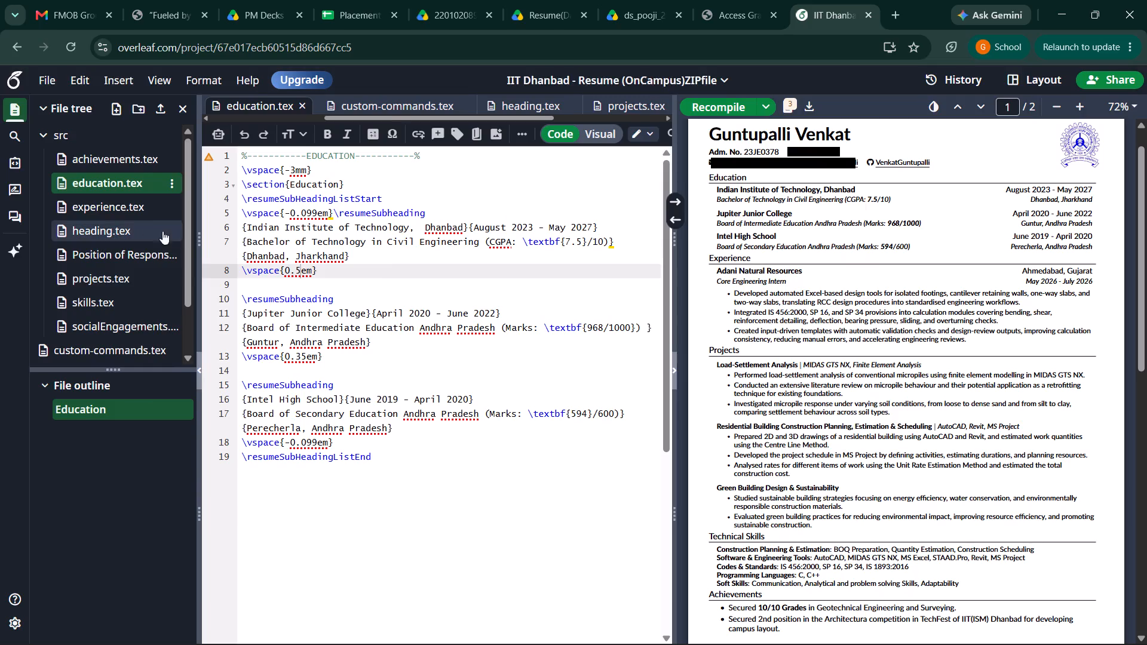
In experience.tex, delete the blank line above the Adani Natural Resources subheading and recompile to check the page fit.
left_click(124, 206)
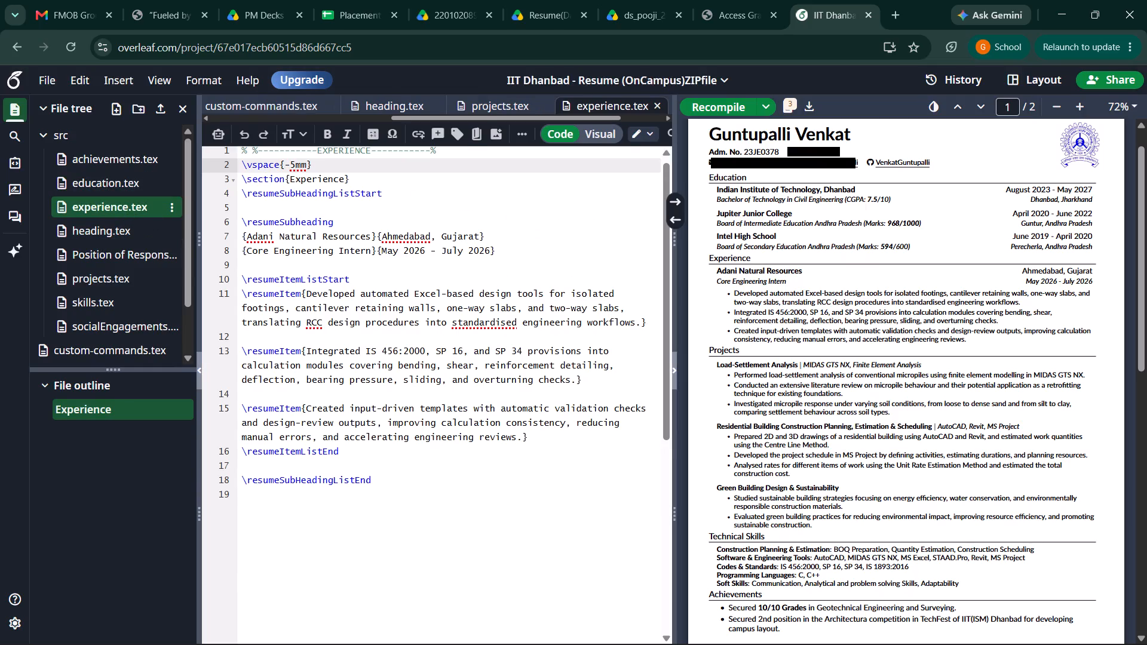
left_click(242, 221)
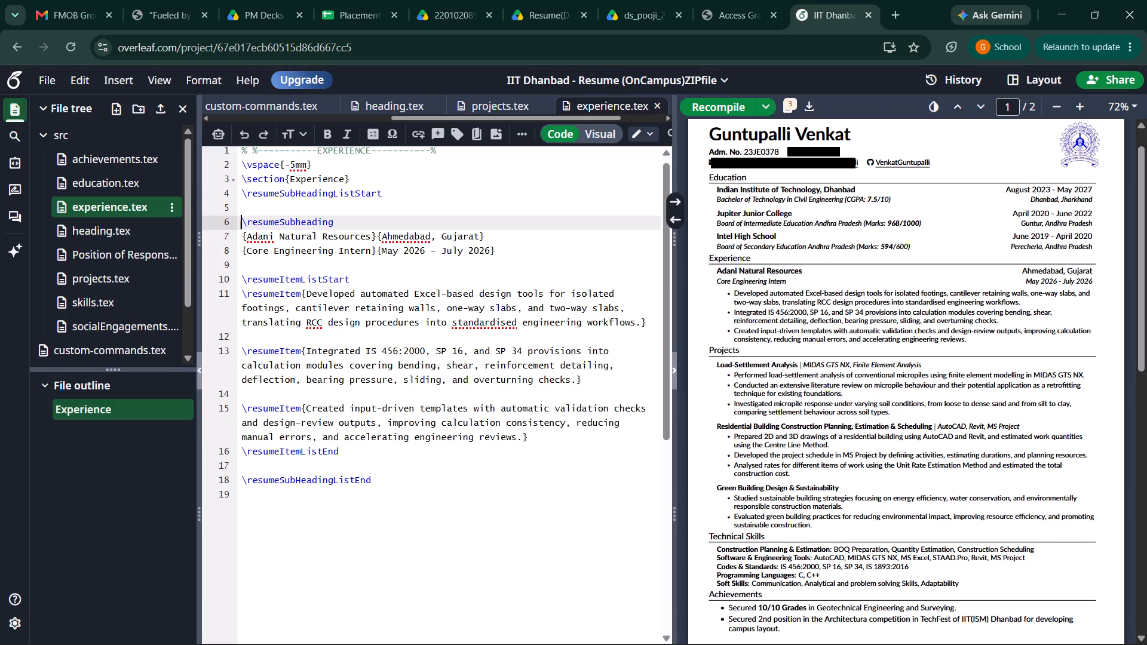
key("Return")
key("BackSpace")
key("BackSpace")
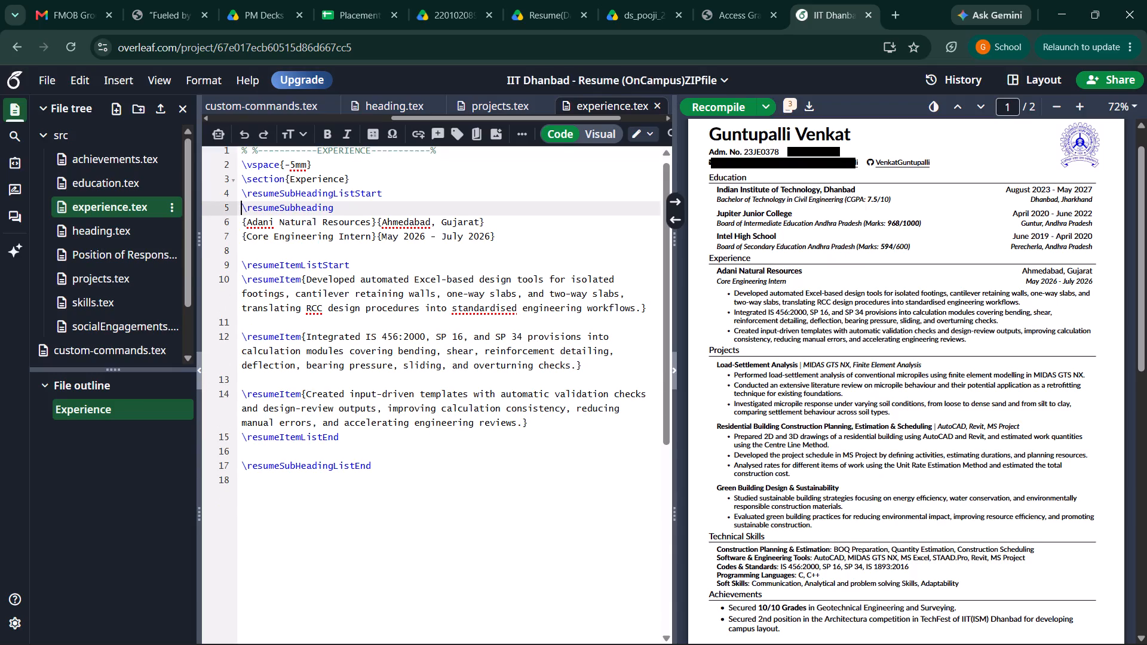
left_click(719, 109)
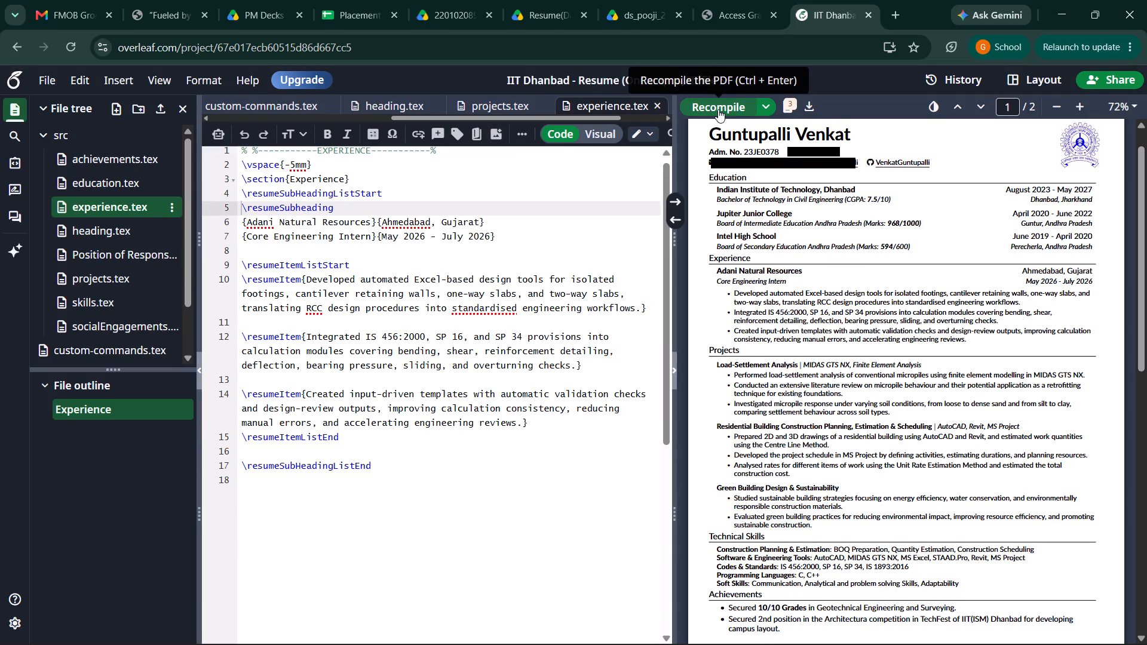
left_click(718, 109)
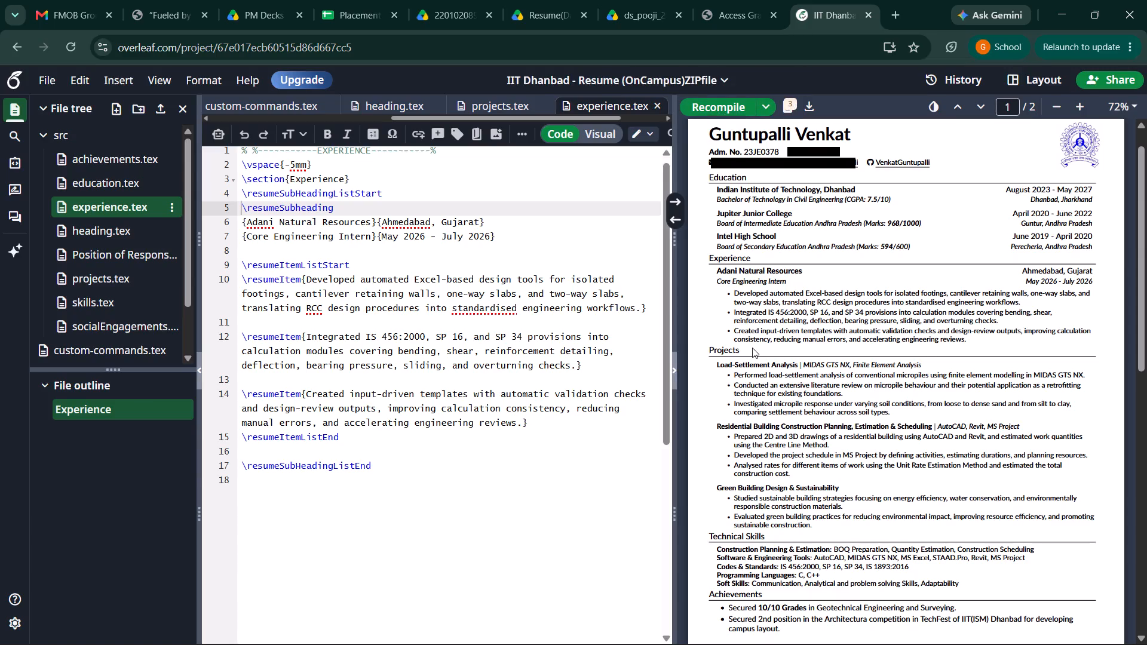
scroll(752, 348, "down", 2)
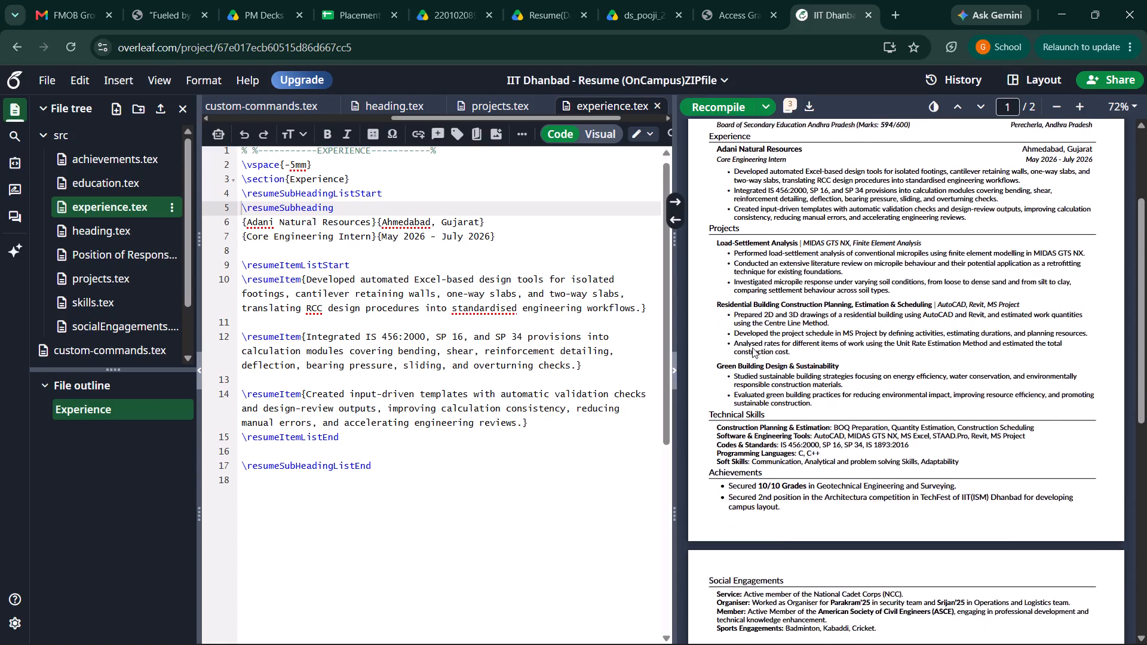
scroll(752, 348, "down", 2)
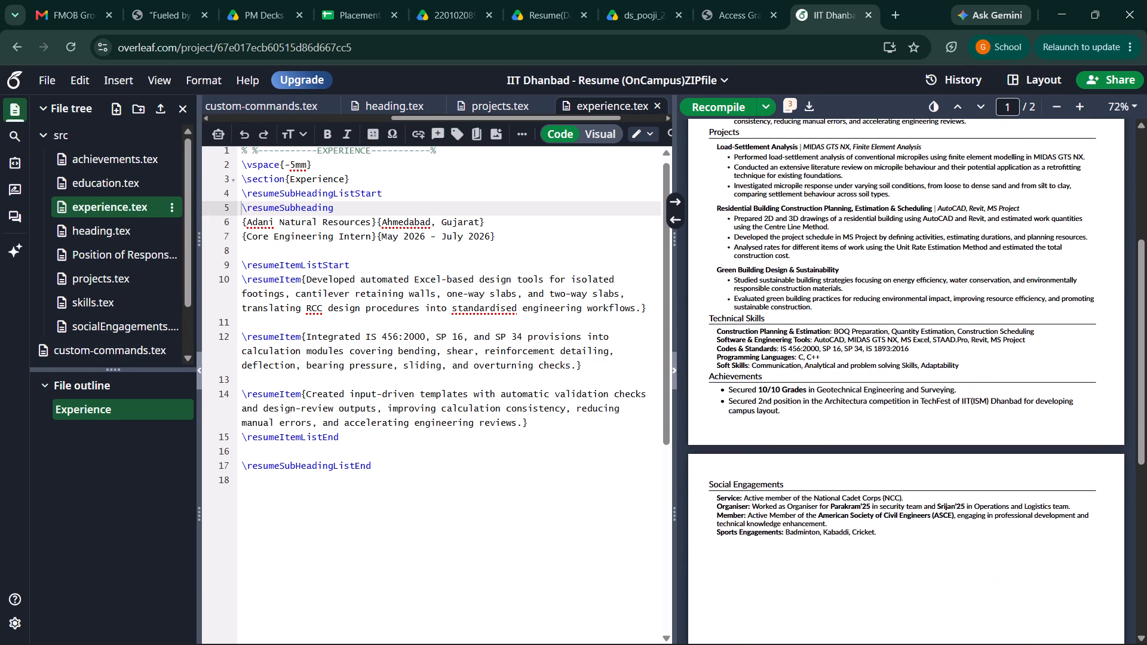
left_click(960, 364)
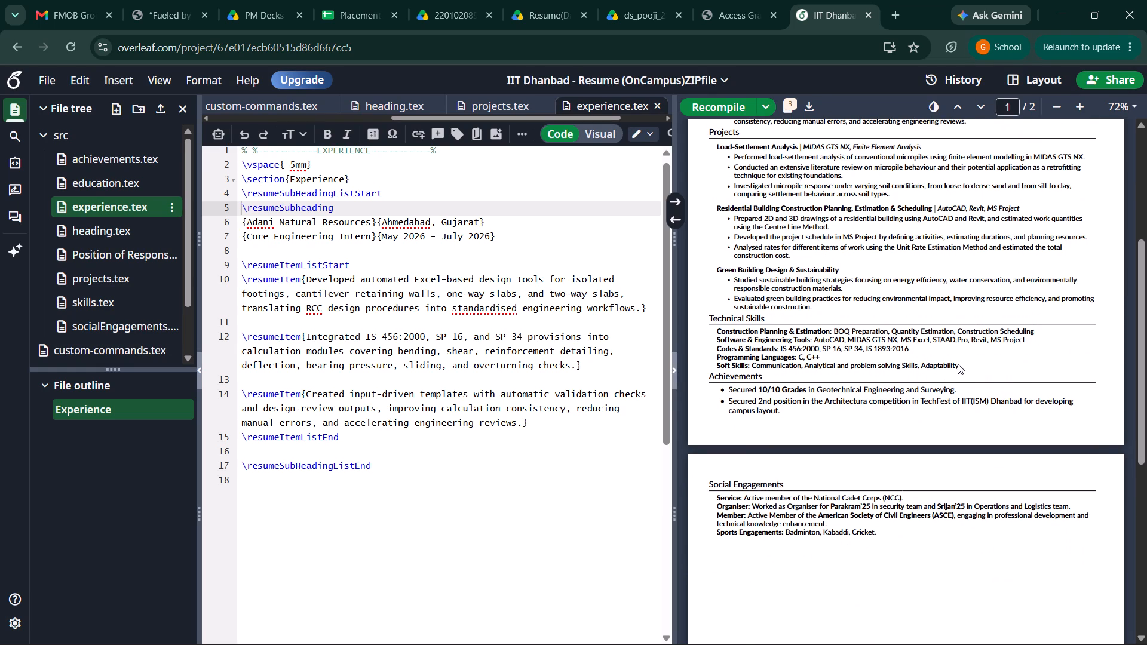
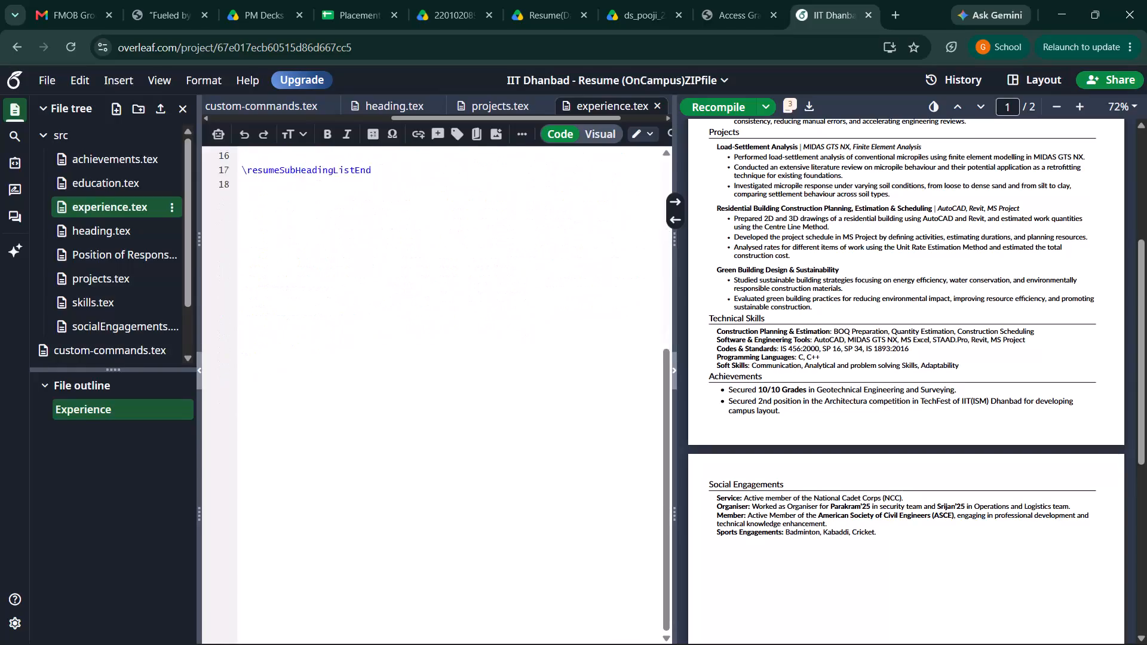
Review the experience.tex source and the compiled resume from the header to Social Engagements to judge the page fit.
scroll(534, 458, "up", 1)
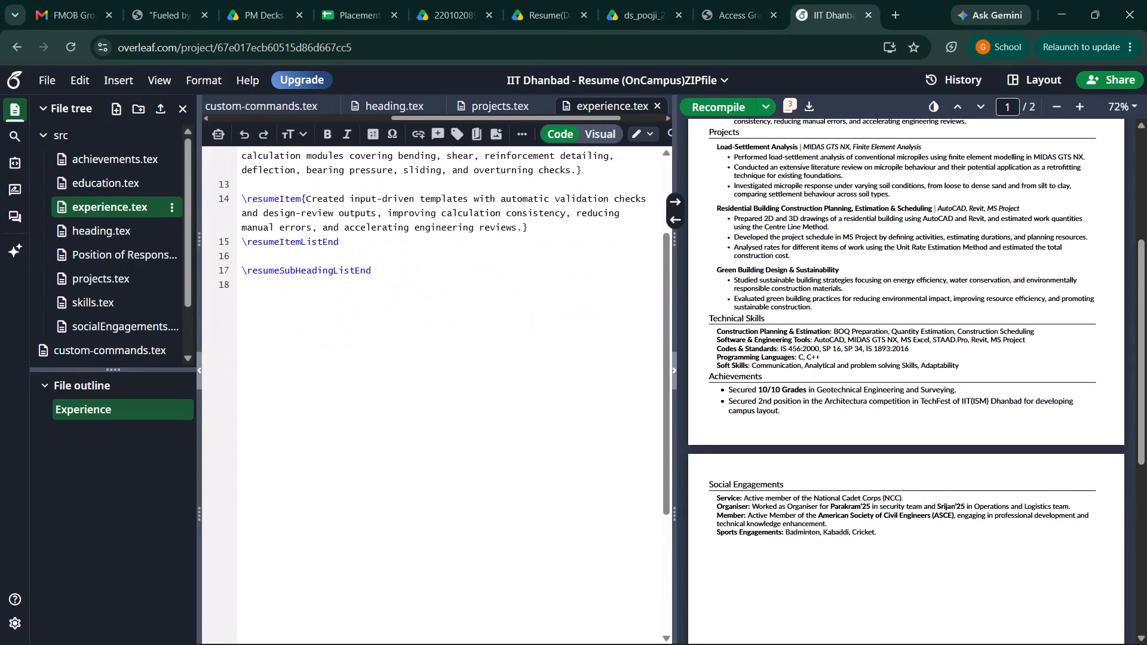
scroll(534, 458, "up", 5)
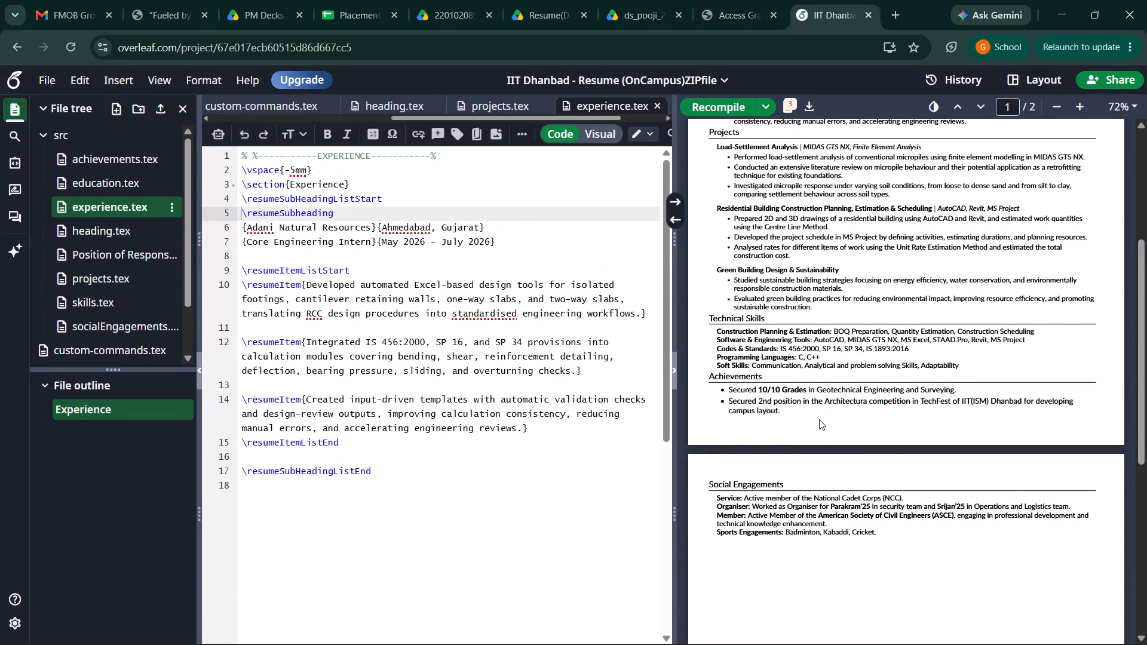
scroll(819, 419, "up", 3)
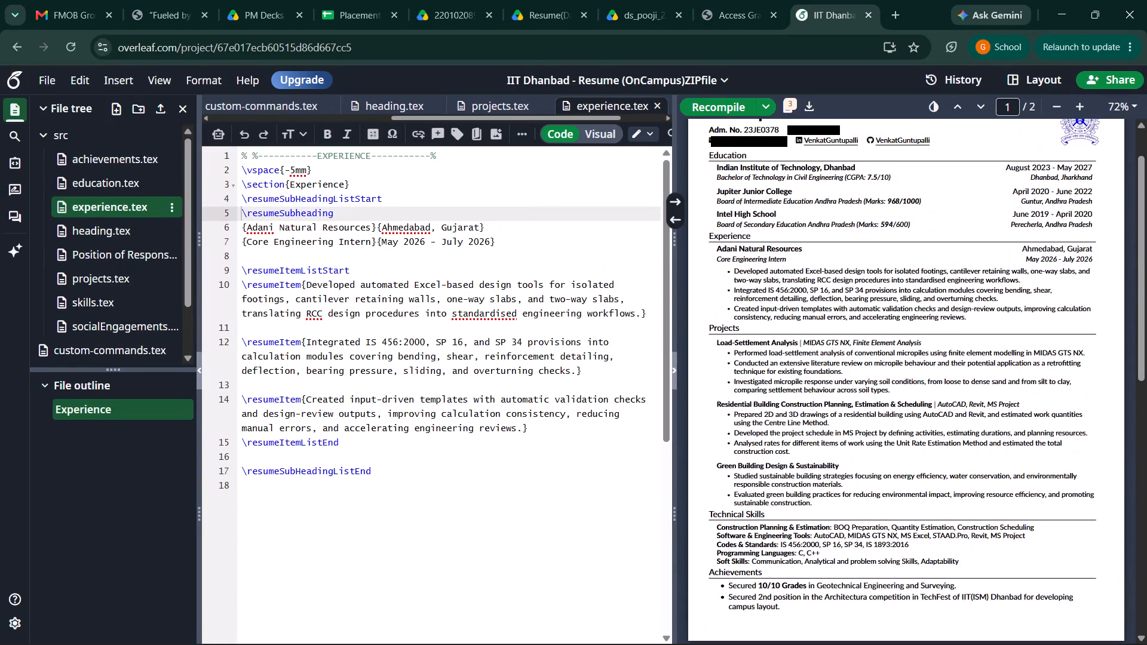
scroll(819, 419, "up", 2)
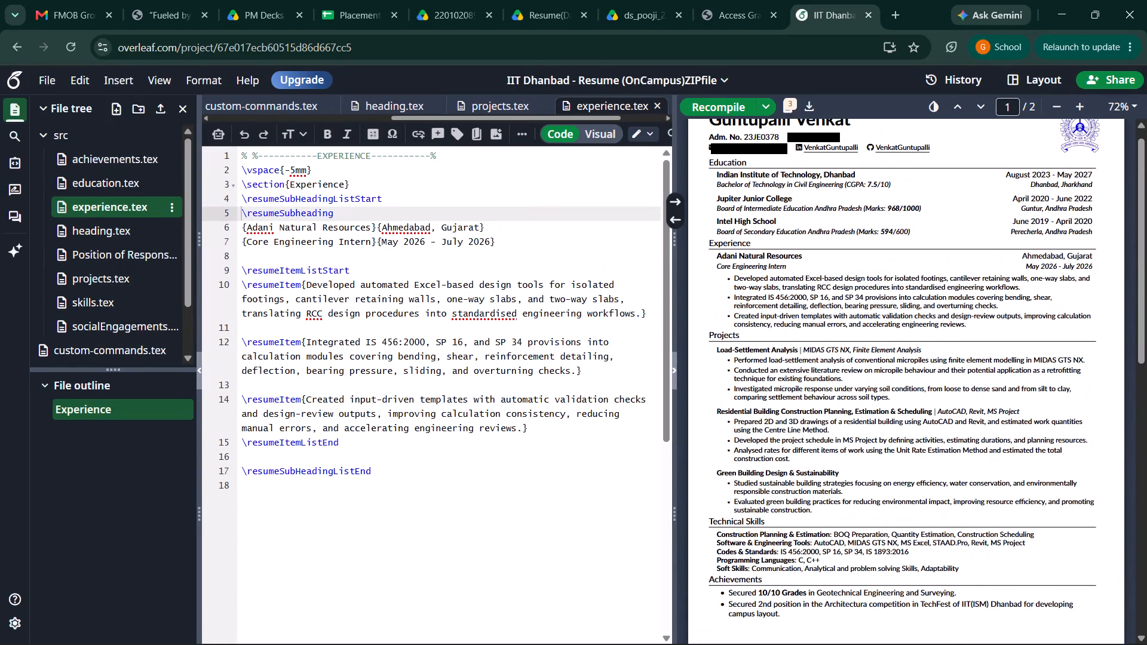
scroll(819, 419, "up", 1)
scroll(819, 419, "down", 1)
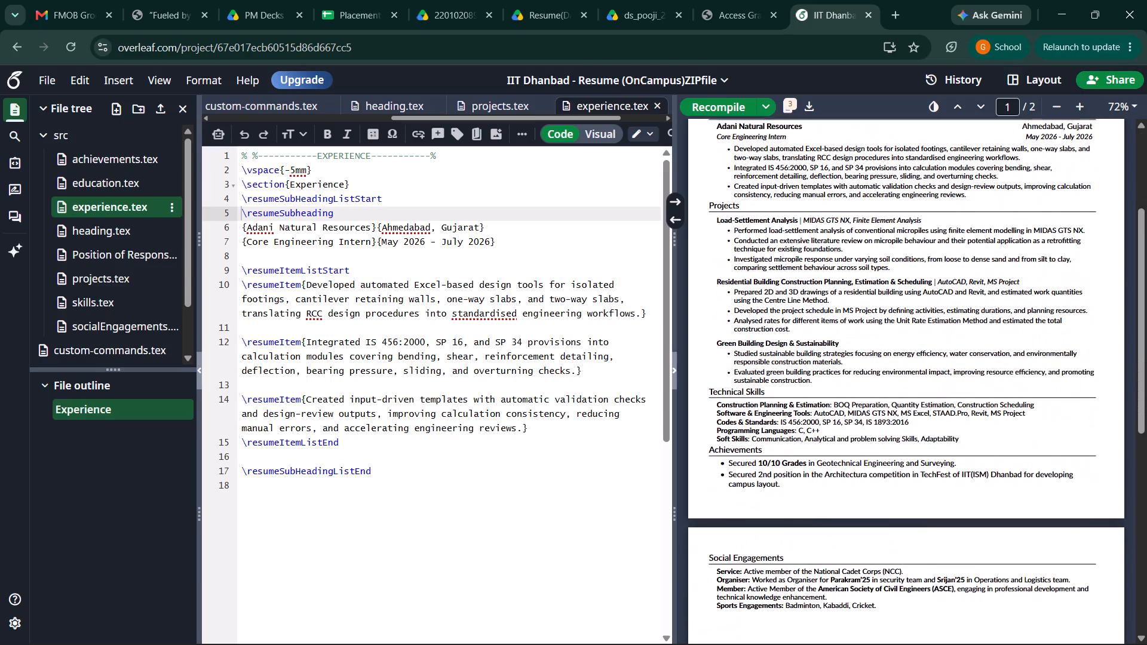
scroll(819, 419, "down", 1)
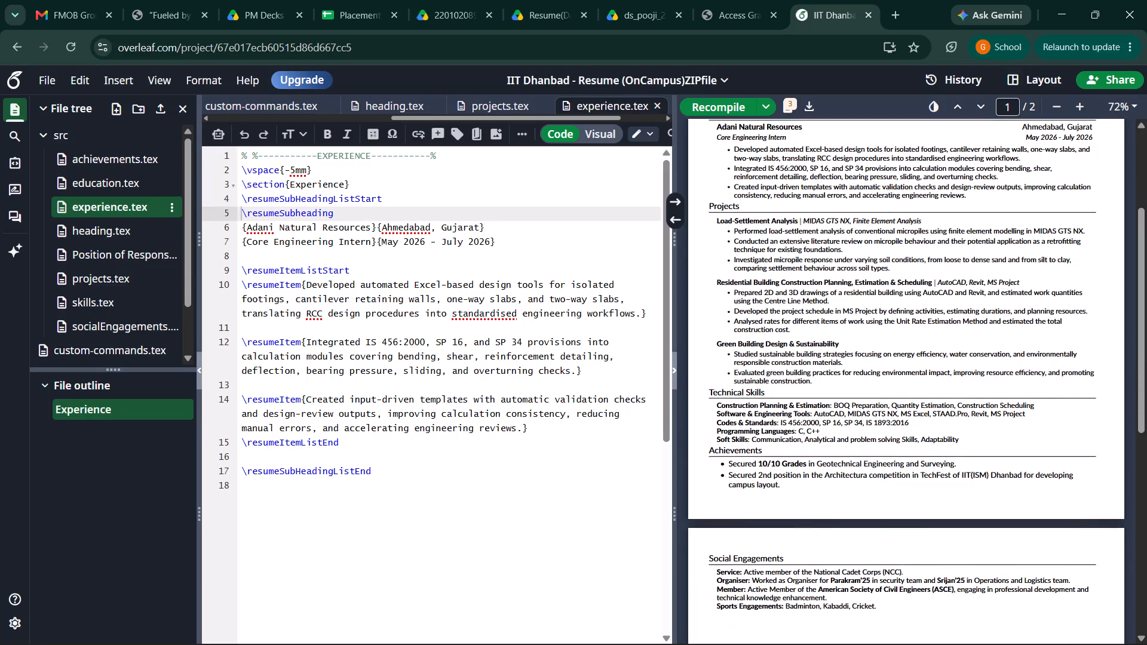
Switch to the reference IIT Guwahati resume PDF in Google Drive and examine its section layout and spacing from Education to Achievements.
left_click(463, 0)
scroll(636, 250, "down", 1)
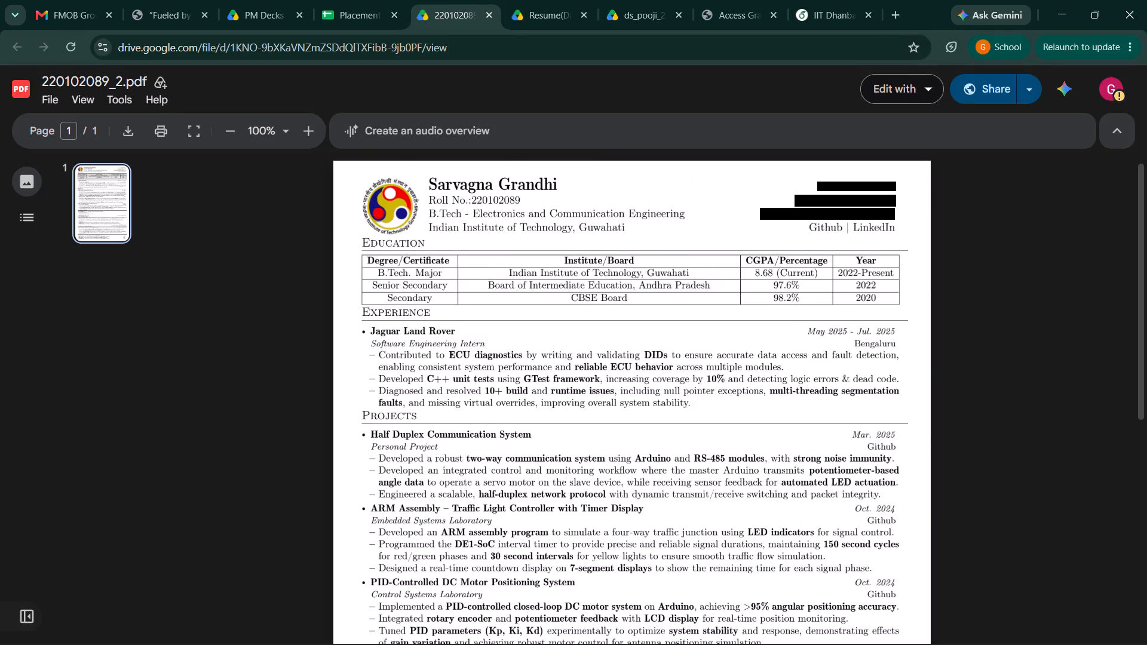
scroll(636, 250, "down", 2)
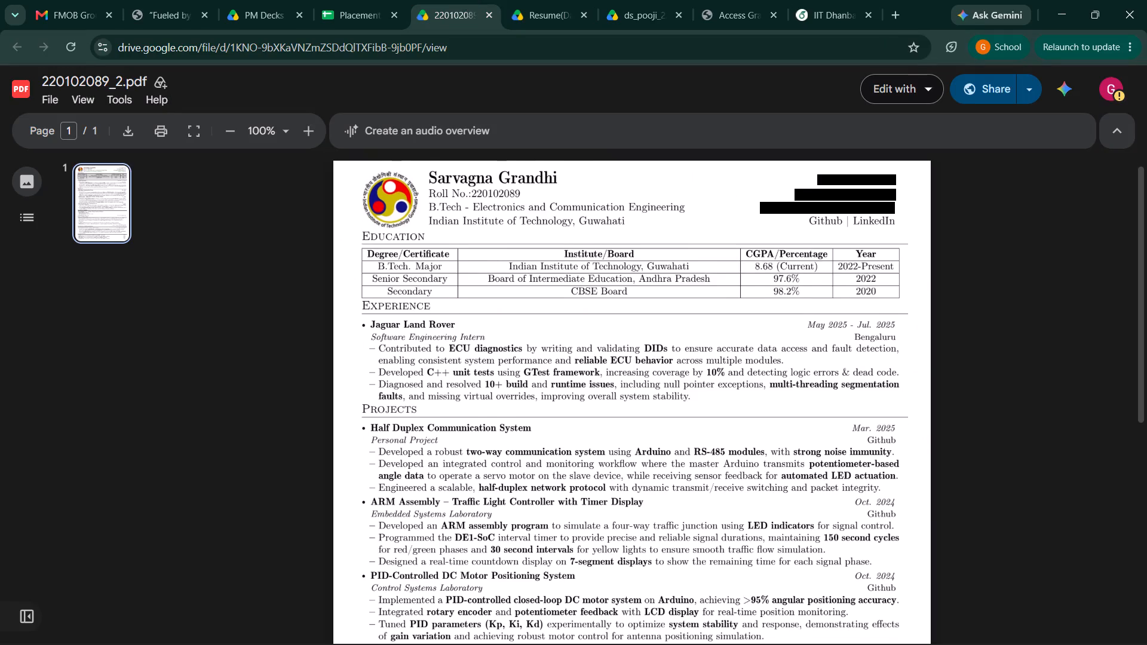
scroll(636, 250, "down", 2)
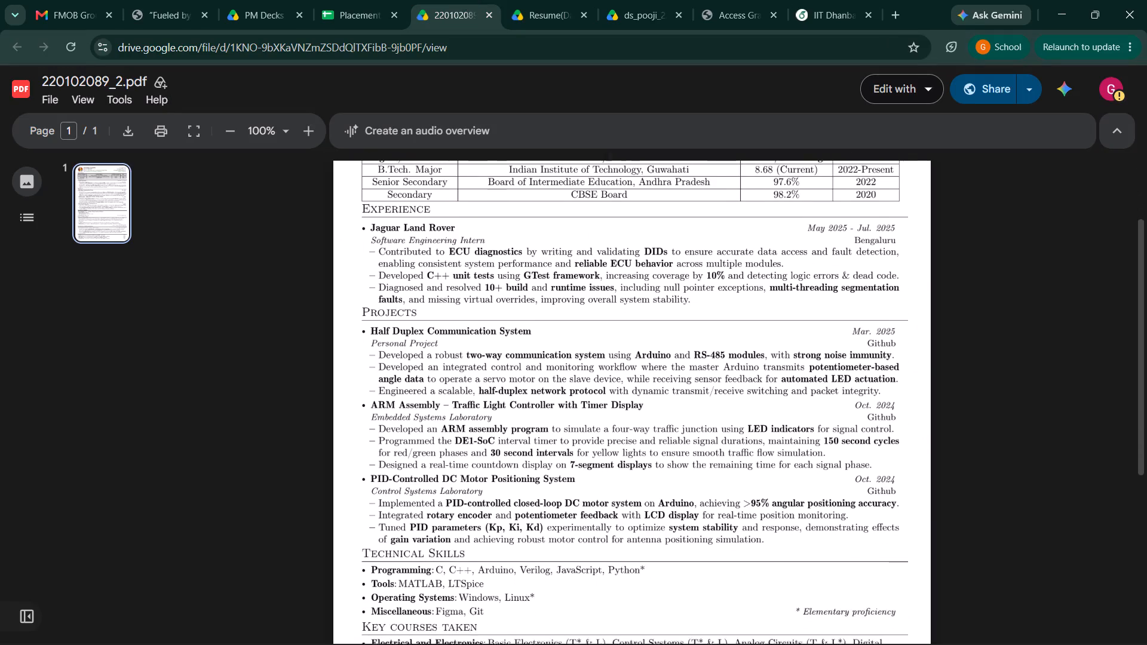
scroll(636, 250, "down", 5)
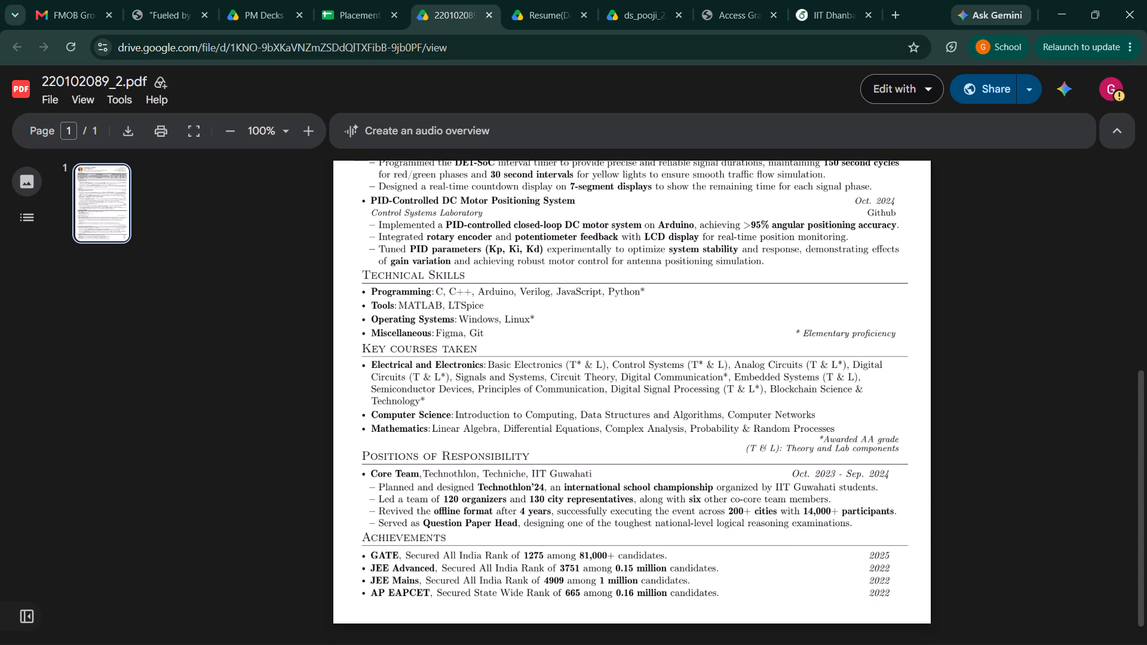
scroll(636, 250, "up", 4)
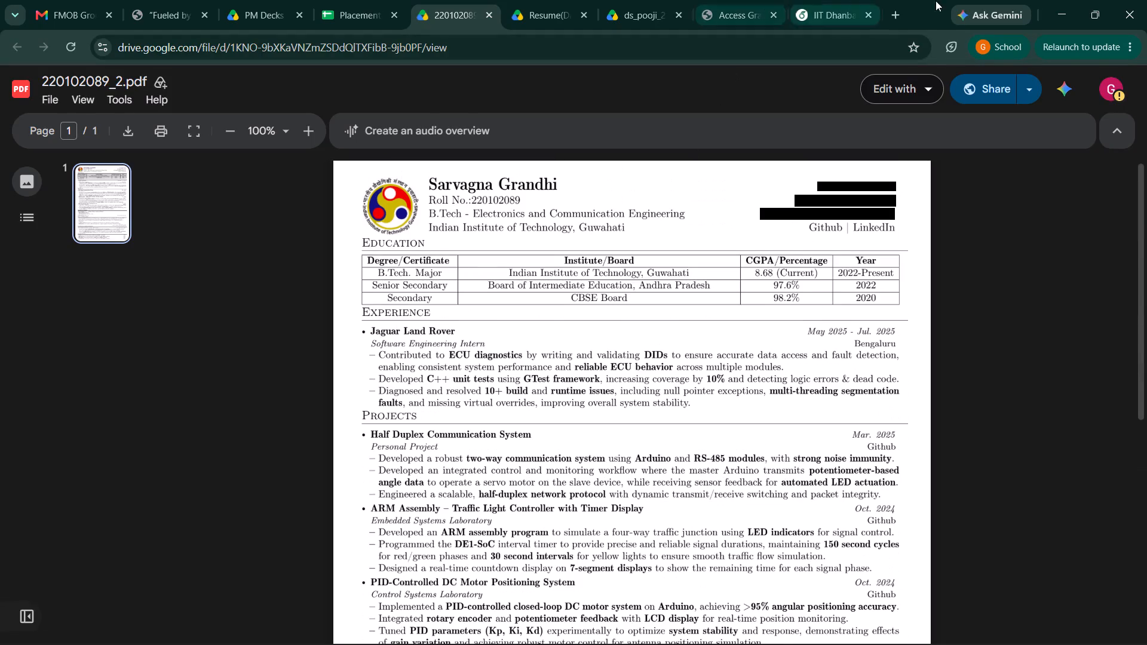
left_click(1052, 0)
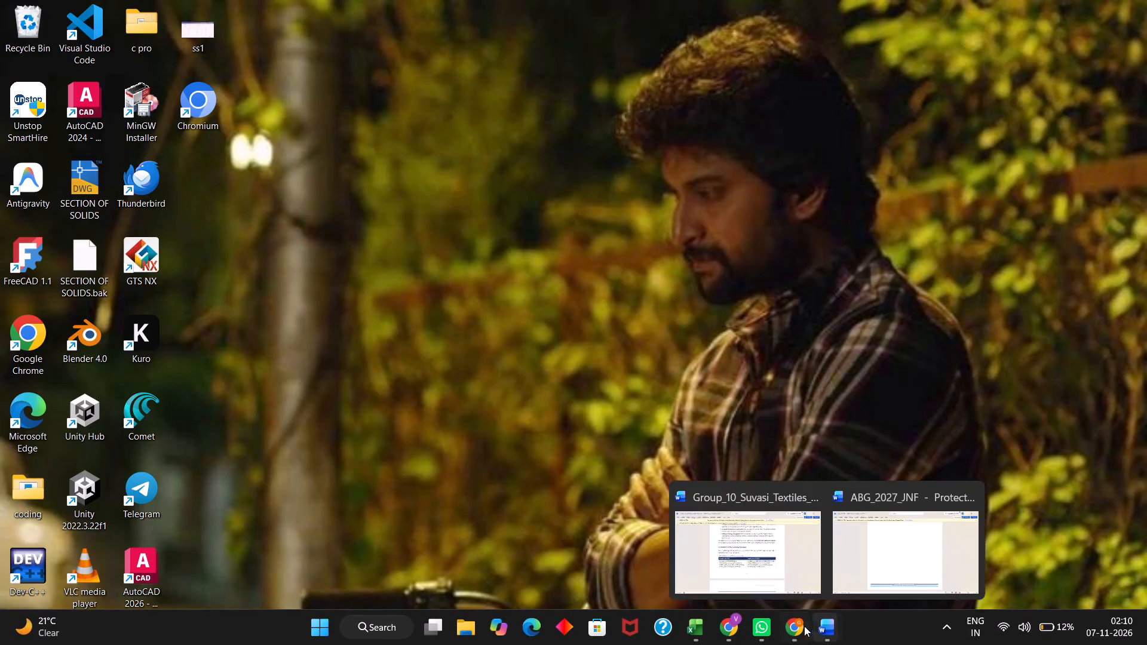
left_click(799, 629)
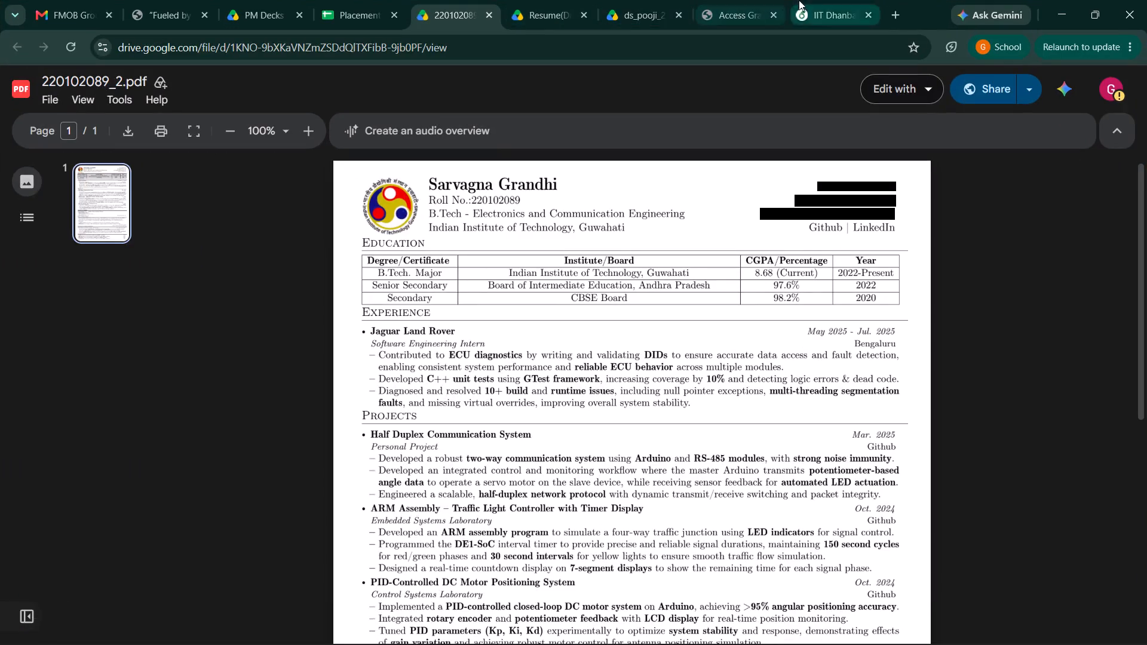
Back in the Overleaf project, set the vertical spacing after the IIT Dhanbad entry in education.tex to -0.2em and recompile.
left_click(799, 1)
scroll(751, 238, "up", 4)
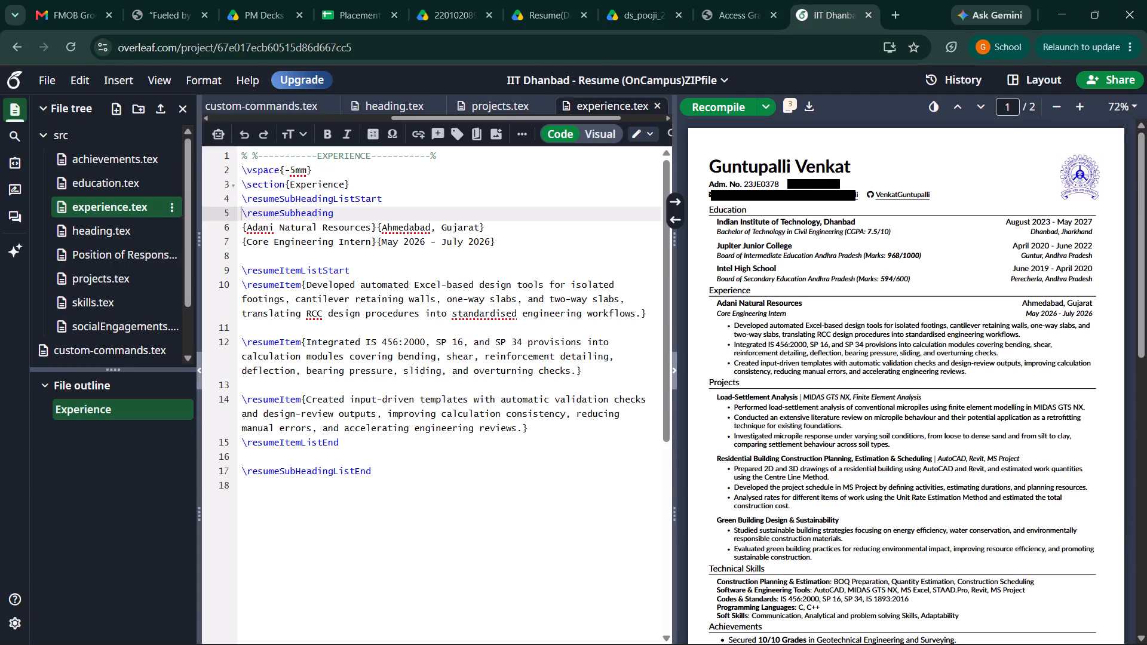
left_click(102, 156)
left_click(108, 185)
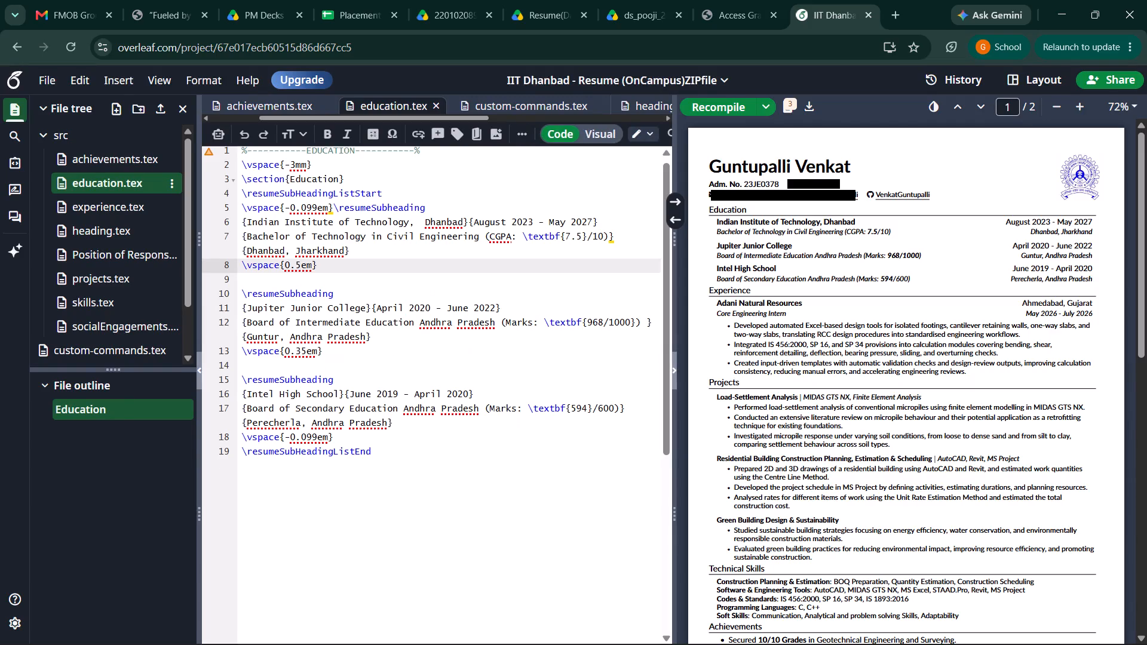
key("BackSpace")
key("BackSpace")
key("BackSpace")
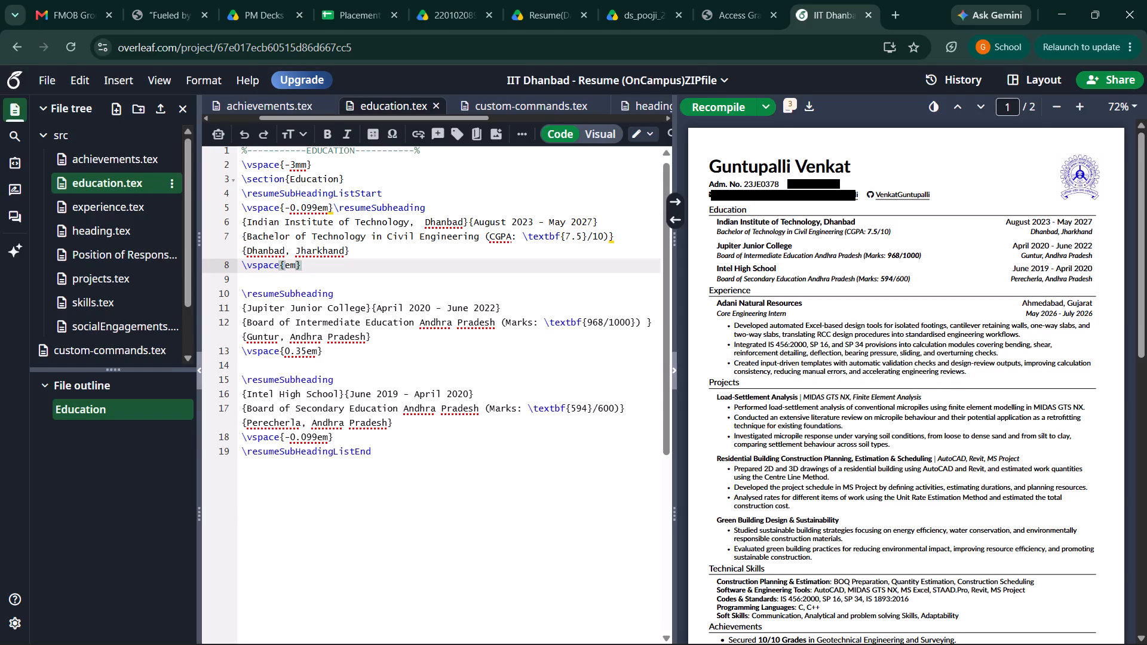
key("minus")
type("0.2")
left_click(712, 105)
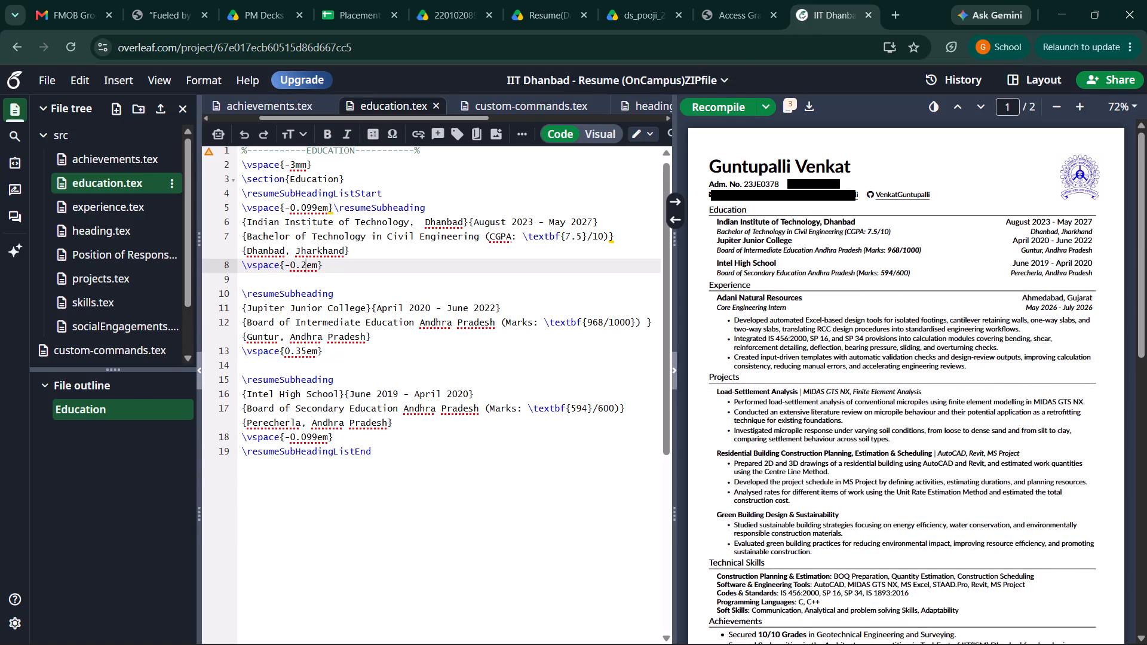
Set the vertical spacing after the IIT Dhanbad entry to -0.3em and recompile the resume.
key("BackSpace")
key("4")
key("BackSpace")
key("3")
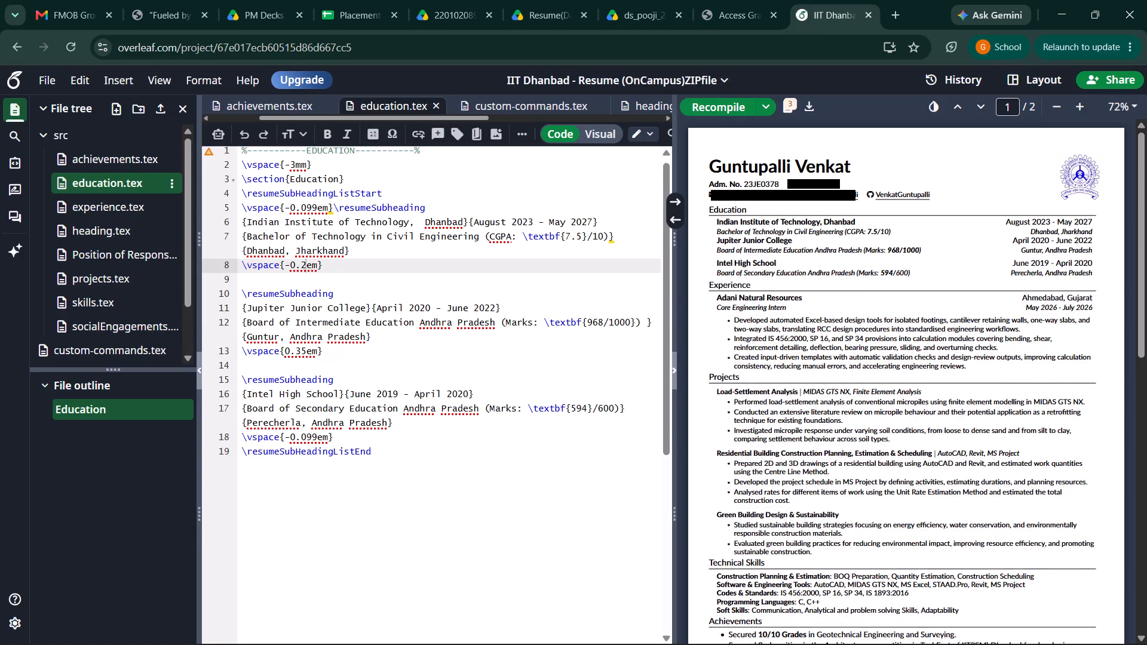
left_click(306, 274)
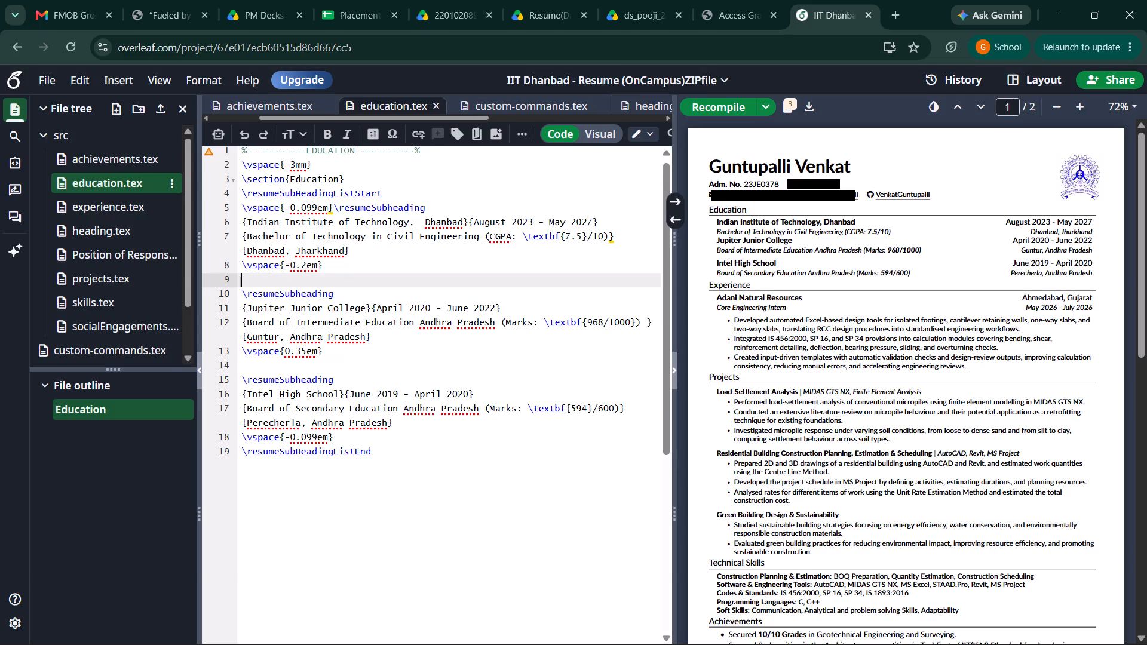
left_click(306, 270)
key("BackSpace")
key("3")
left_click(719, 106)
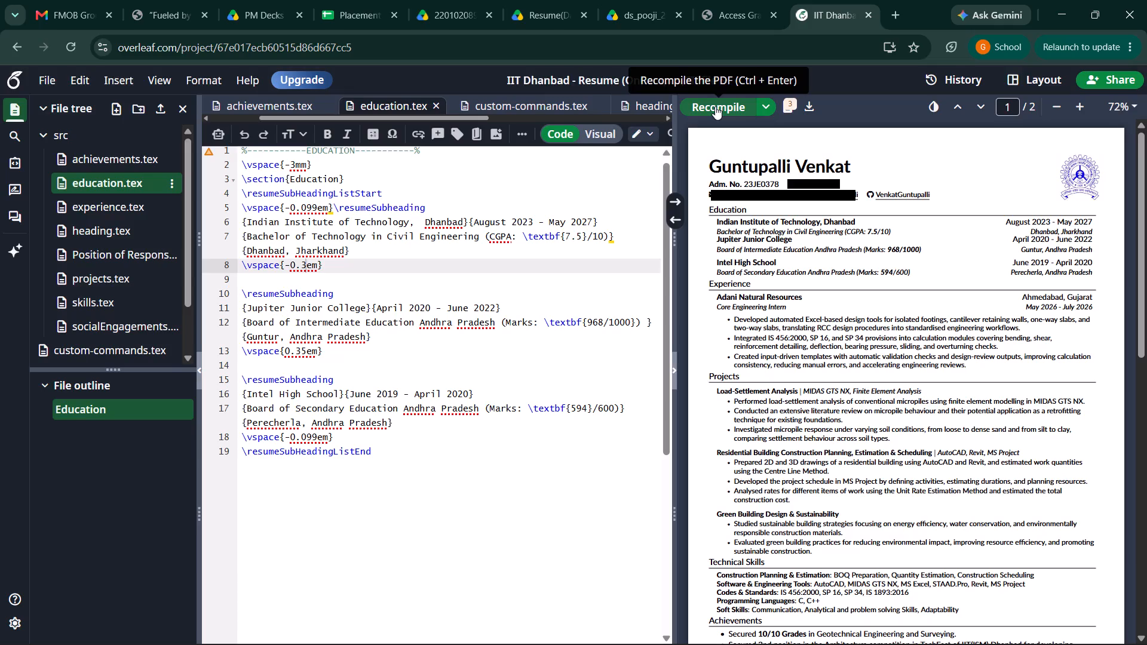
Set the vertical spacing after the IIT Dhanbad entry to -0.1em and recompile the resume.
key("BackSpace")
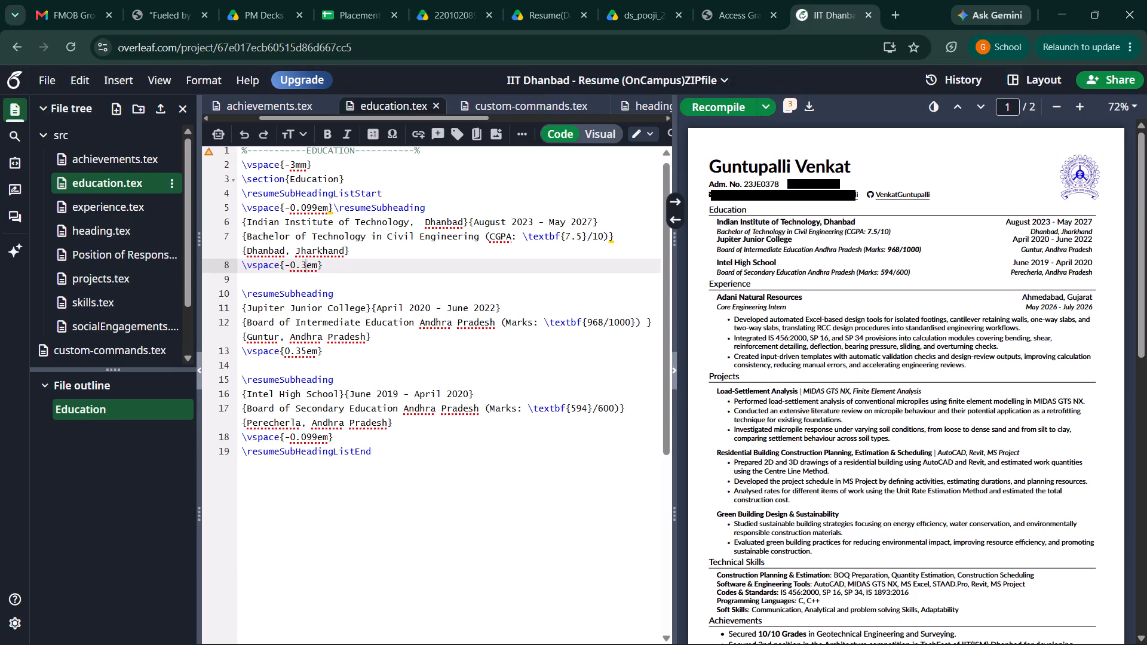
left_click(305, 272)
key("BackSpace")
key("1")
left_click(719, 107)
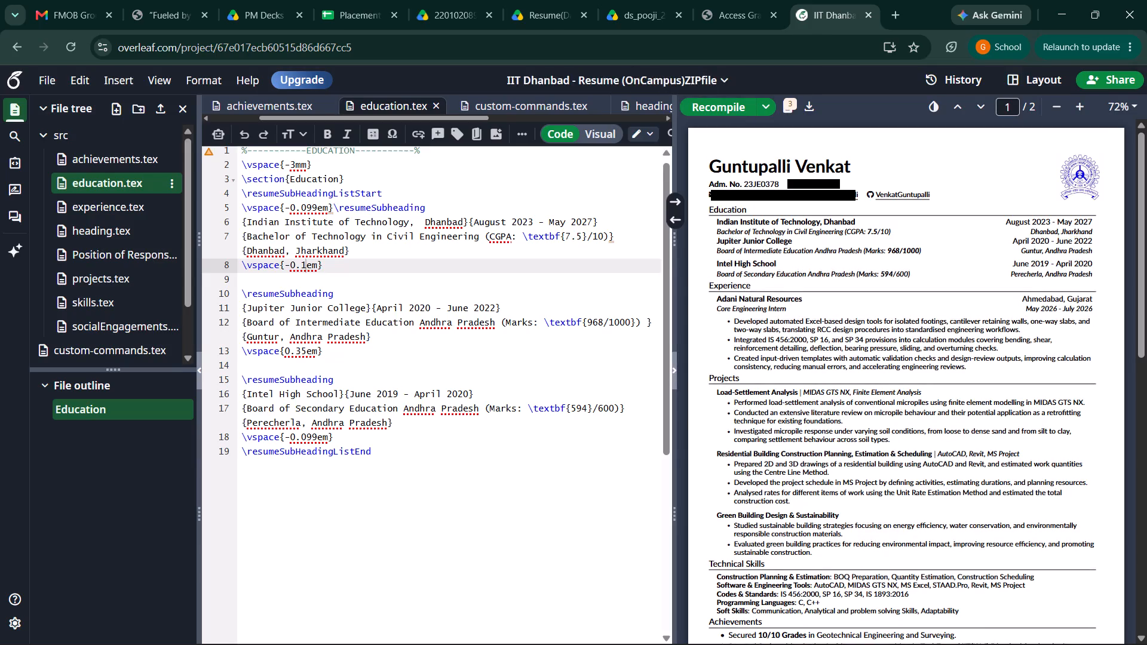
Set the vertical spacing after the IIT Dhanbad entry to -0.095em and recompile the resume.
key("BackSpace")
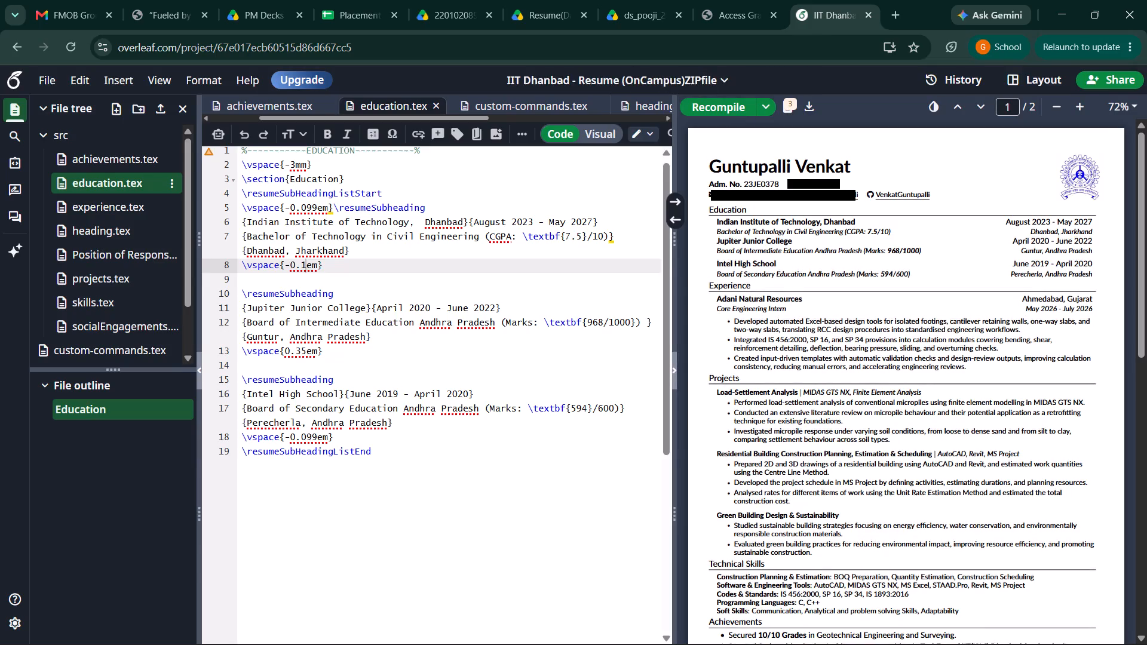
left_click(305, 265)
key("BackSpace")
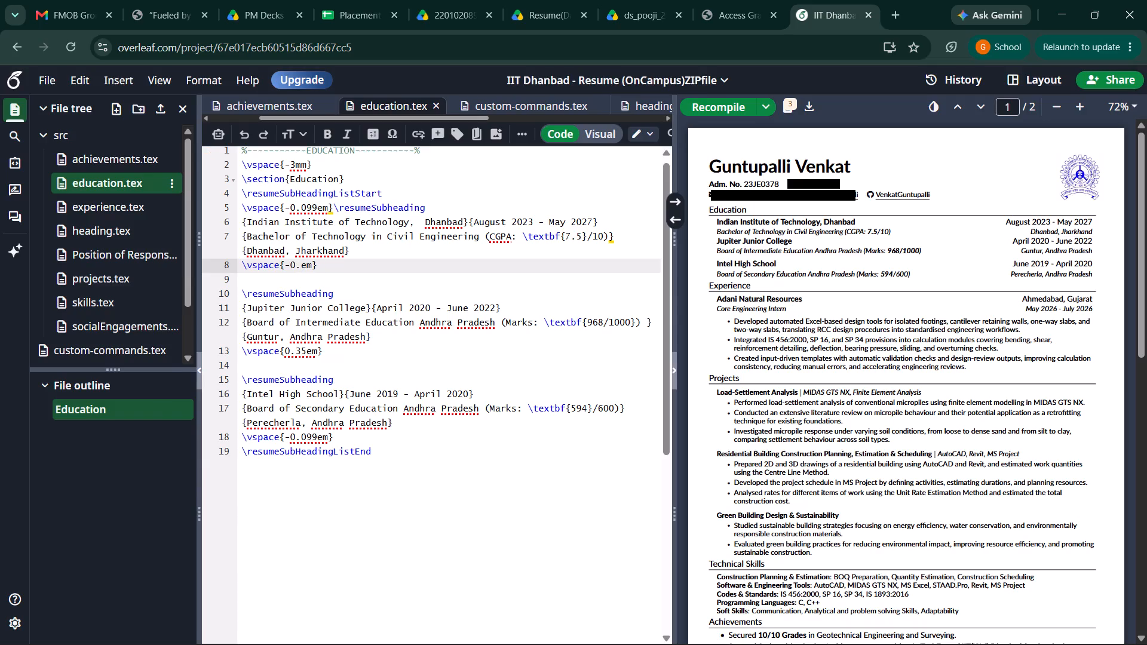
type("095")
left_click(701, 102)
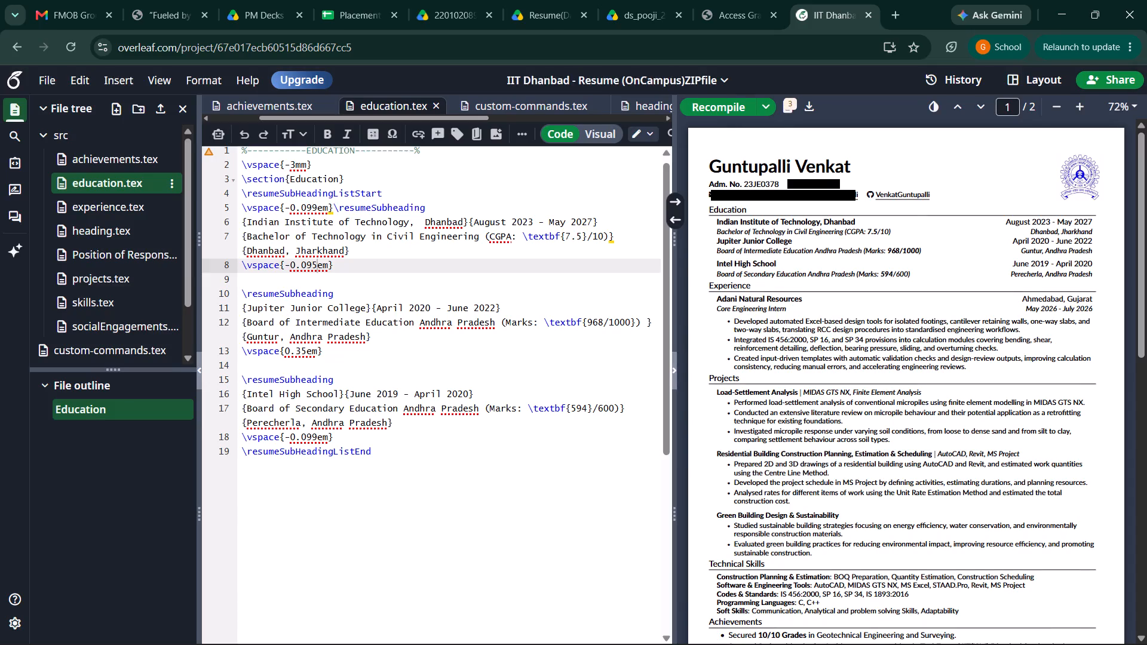
Set the vertical spacing after the IIT Dhanbad entry to -0.08em and recompile the resume.
key("BackSpace")
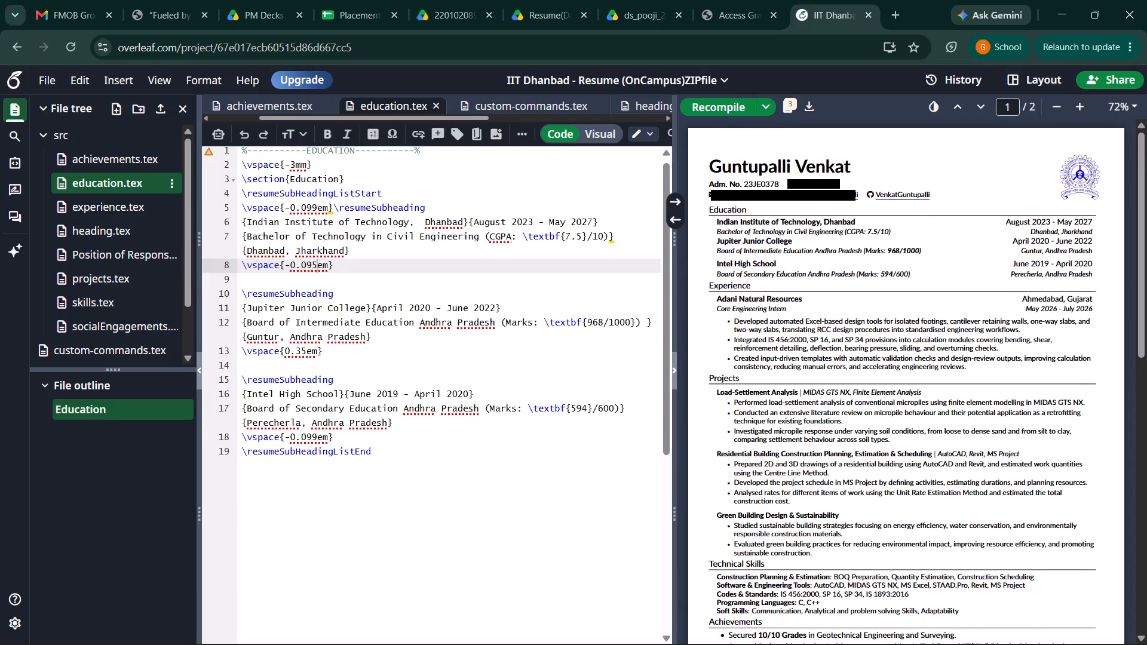
left_click(315, 272)
key("BackSpace")
key("BackSpace")
key("8")
left_click(710, 107)
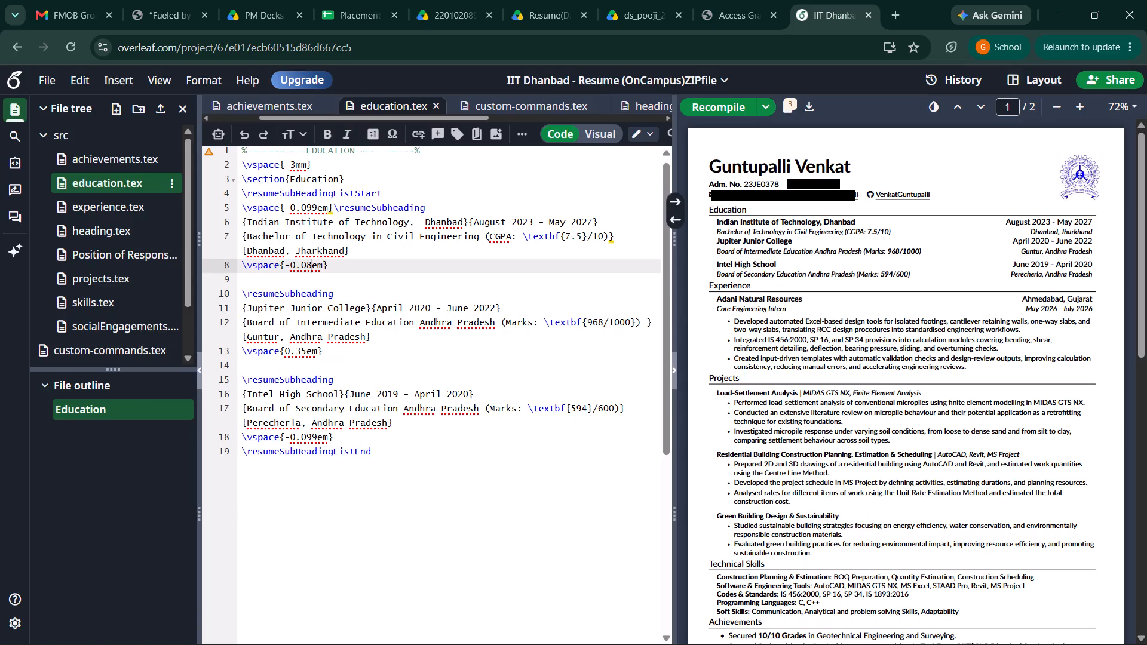
key("BackSpace")
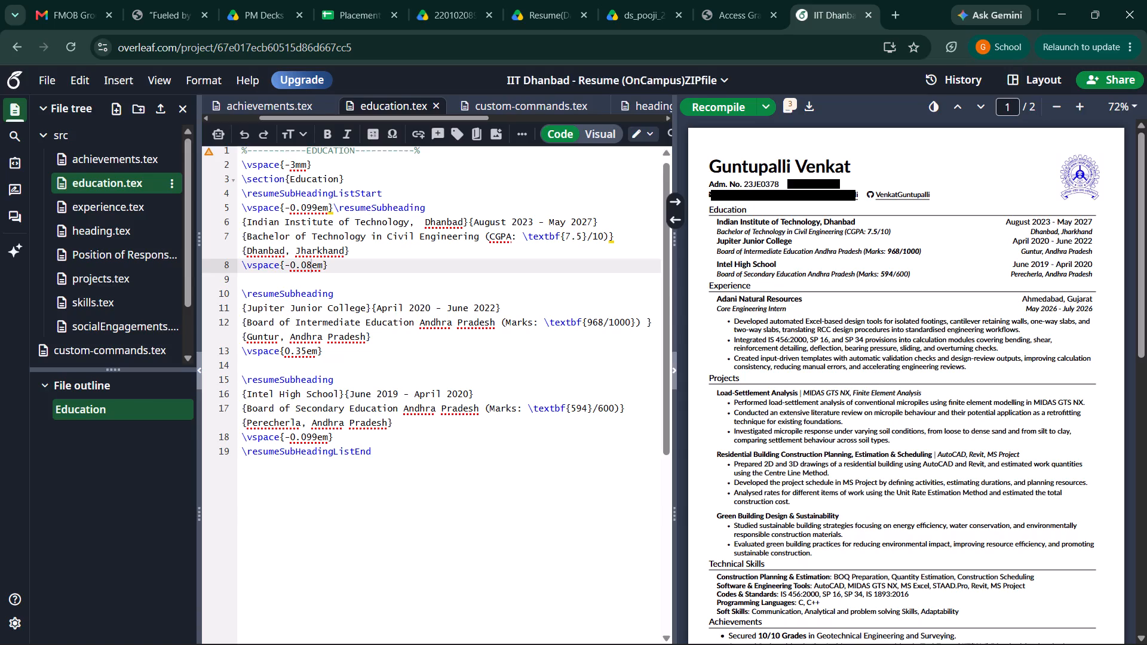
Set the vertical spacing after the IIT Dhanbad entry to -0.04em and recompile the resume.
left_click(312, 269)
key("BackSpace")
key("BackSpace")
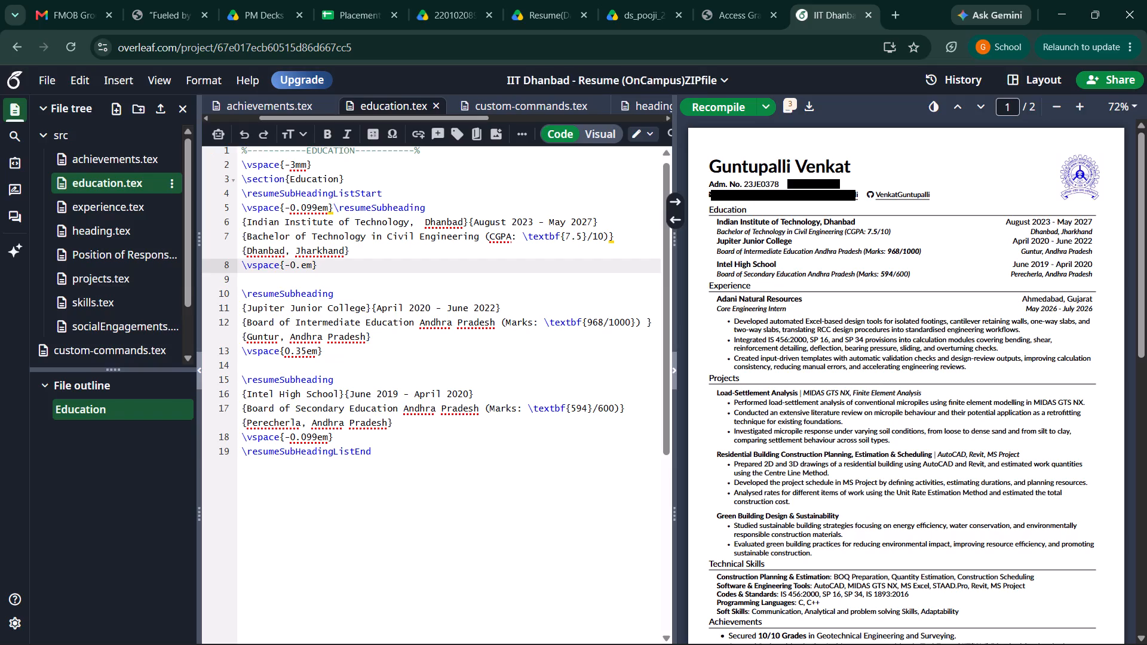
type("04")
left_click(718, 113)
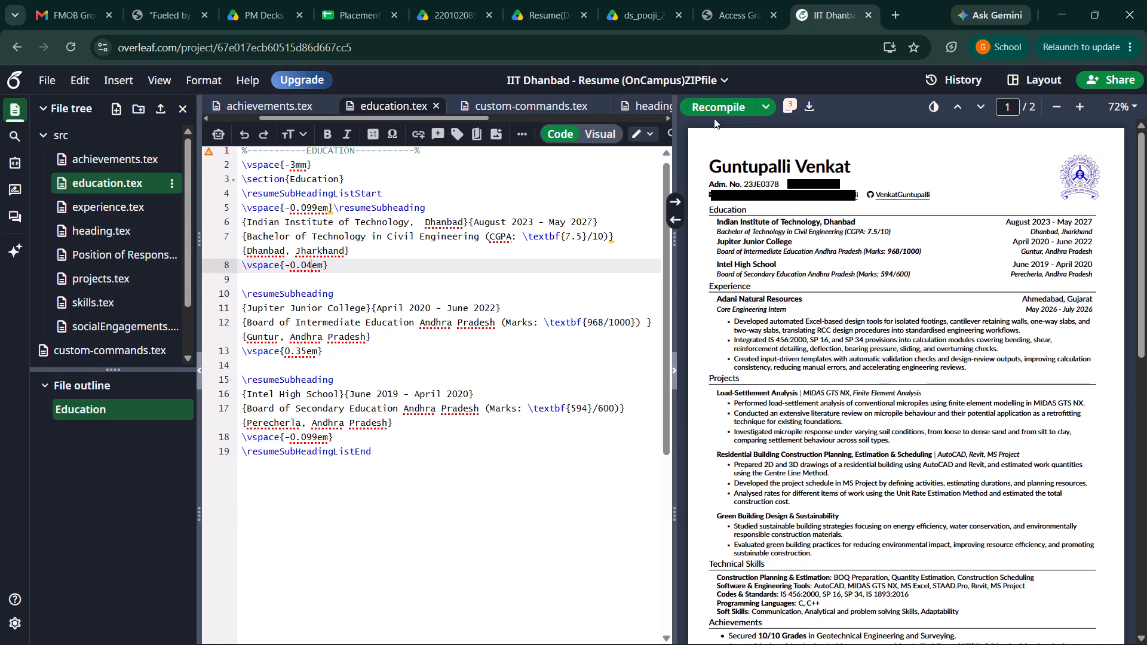
Undo the spacing edits after the IIT Dhanbad entry back to 0.2em and recompile the resume.
key("ctrl+z")
key("ctrl+z")
key("ctrl+z")
key("ctrl+z")
key("ctrl+z")
key("ctrl+z")
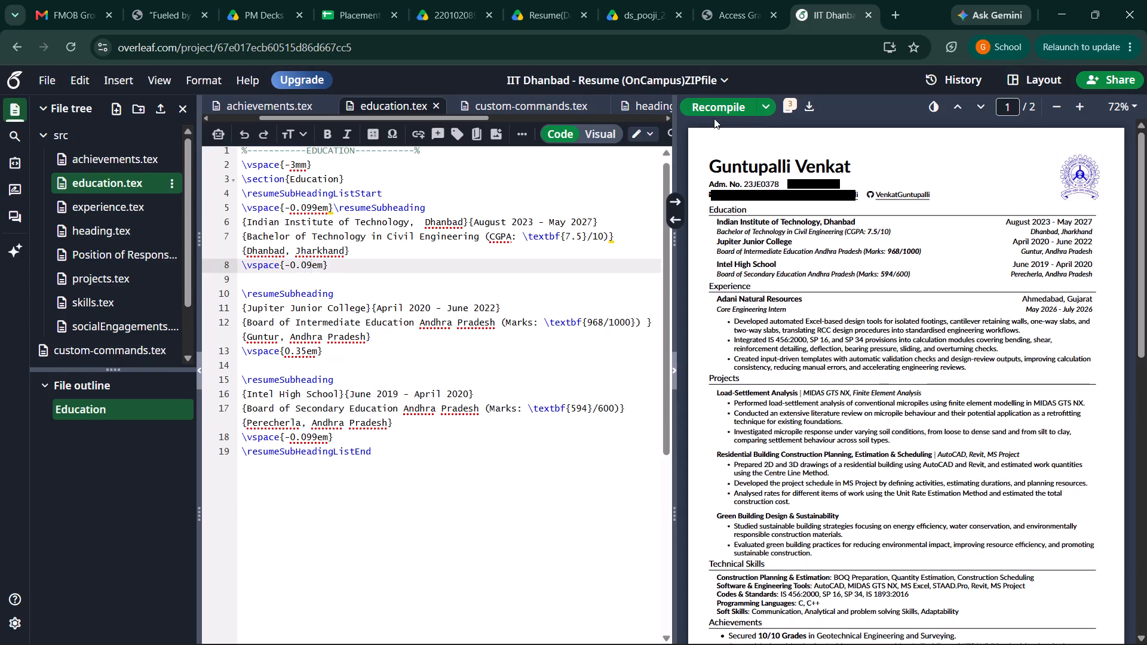
key("ctrl+z")
key("ctrl+z")
key("ctrl+z")
key("ctrl+z")
key("ctrl+z")
key("ctrl+z")
key("ctrl+z")
key("ctrl+z")
key("ctrl+z")
key("ctrl+z")
key("ctrl+z")
key("ctrl+z")
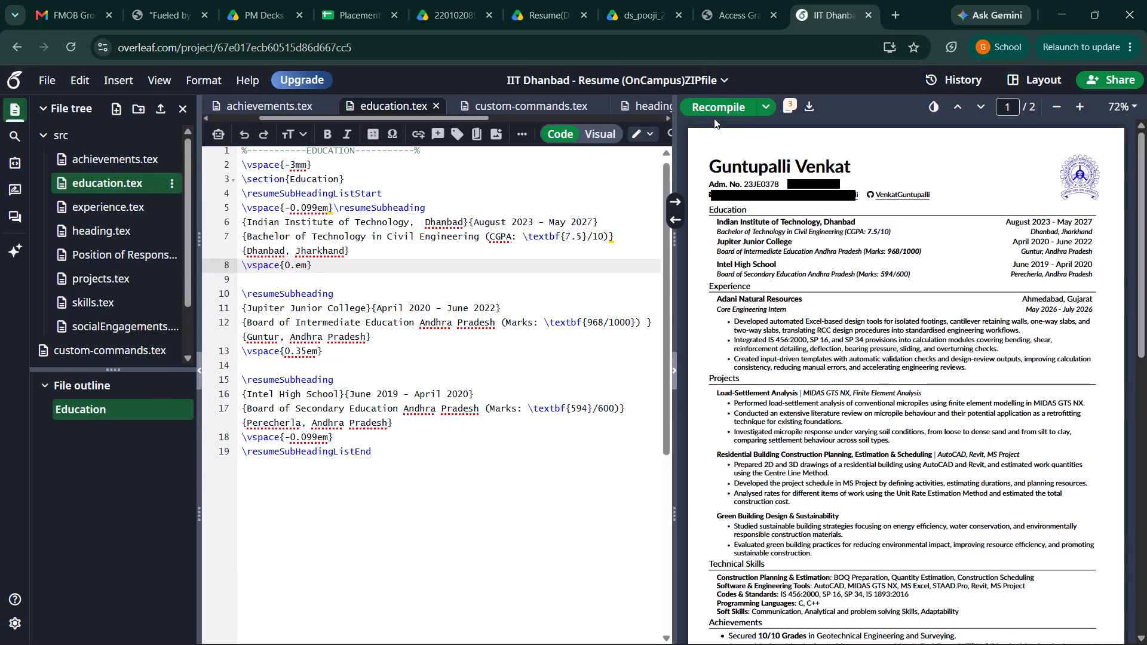
key("ctrl+z")
key("ctrl+z")
key("ctrl+z")
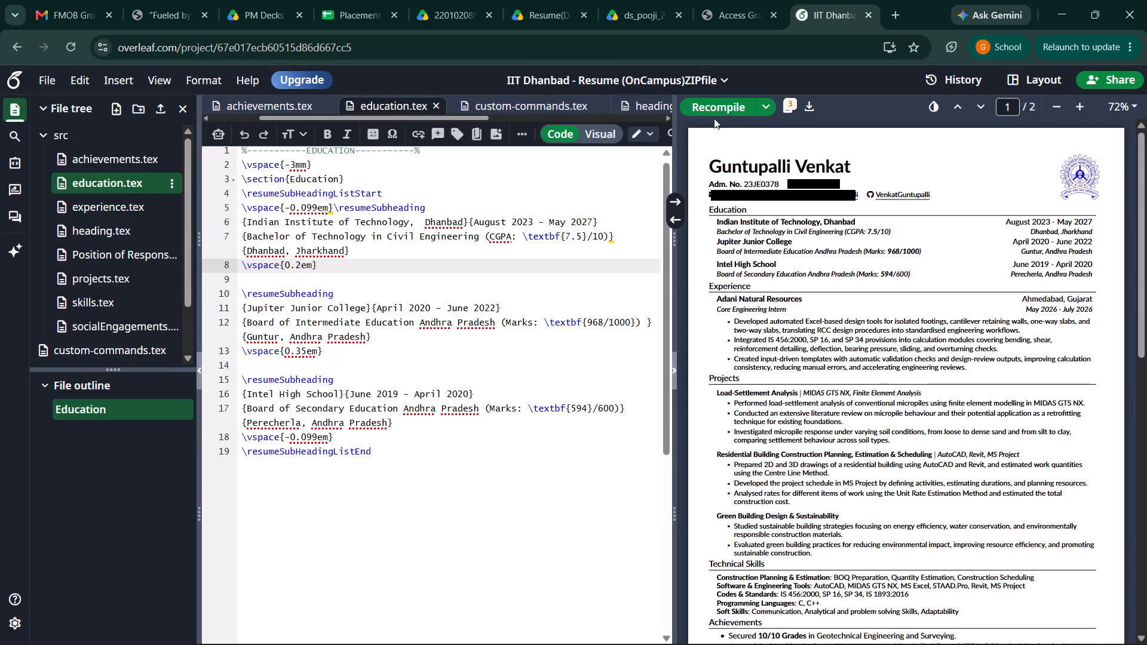
left_click(719, 107)
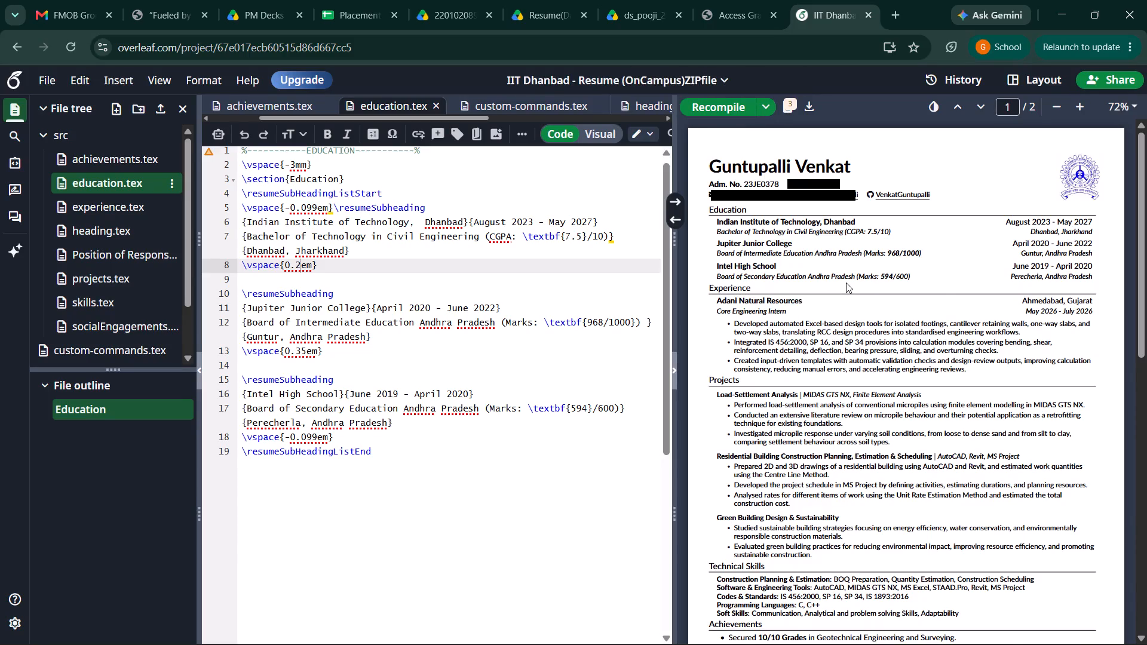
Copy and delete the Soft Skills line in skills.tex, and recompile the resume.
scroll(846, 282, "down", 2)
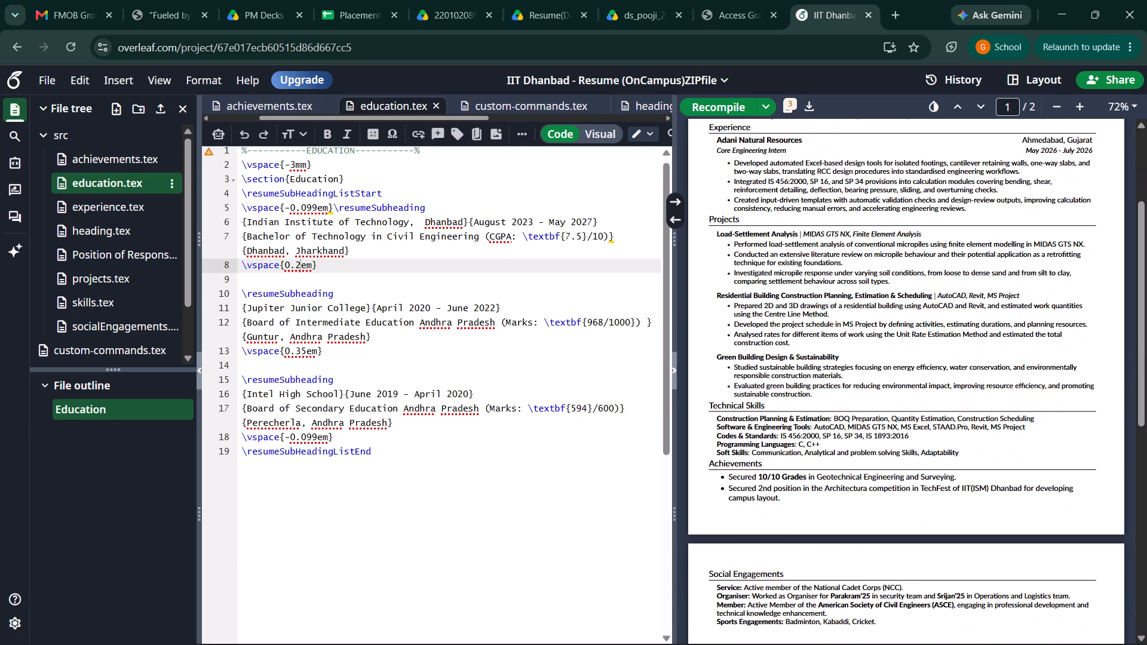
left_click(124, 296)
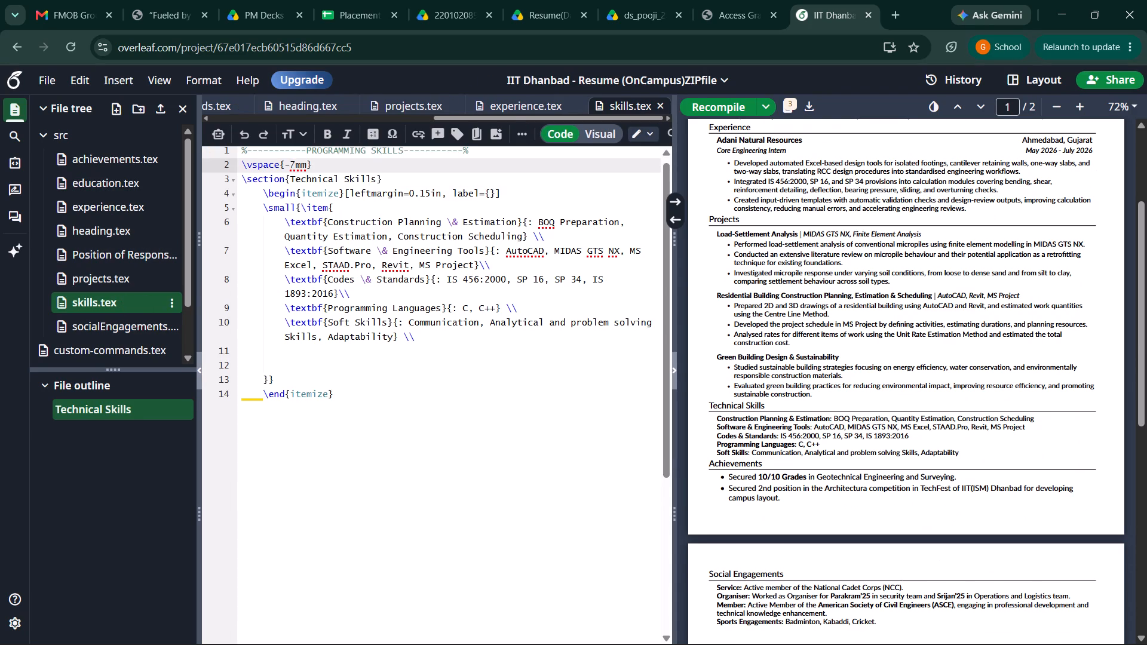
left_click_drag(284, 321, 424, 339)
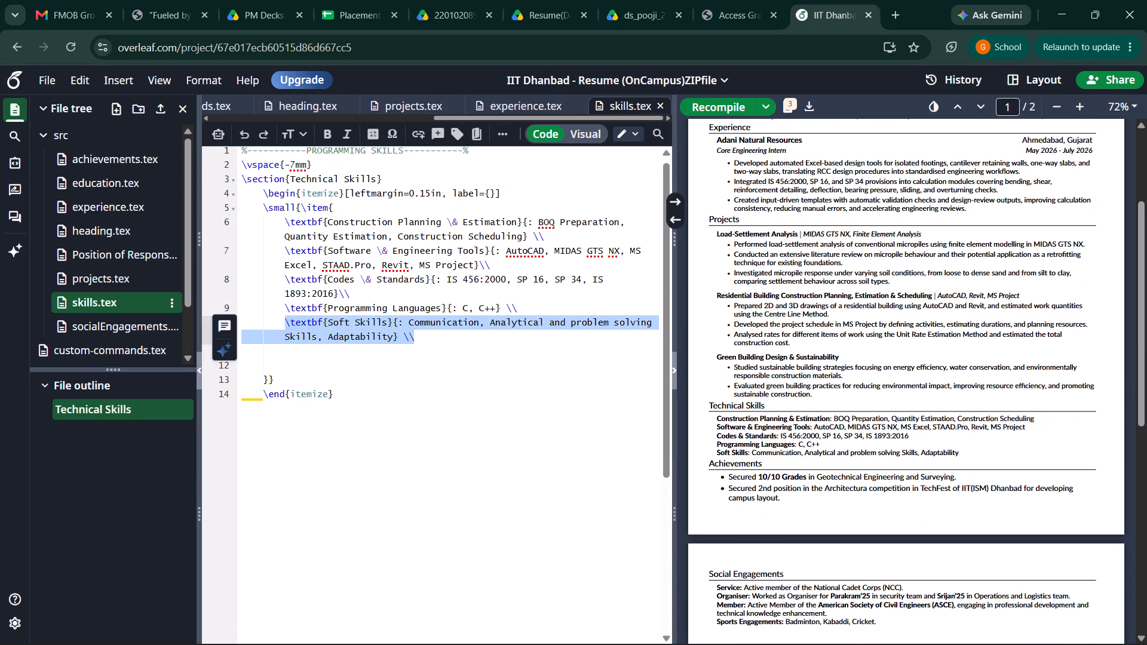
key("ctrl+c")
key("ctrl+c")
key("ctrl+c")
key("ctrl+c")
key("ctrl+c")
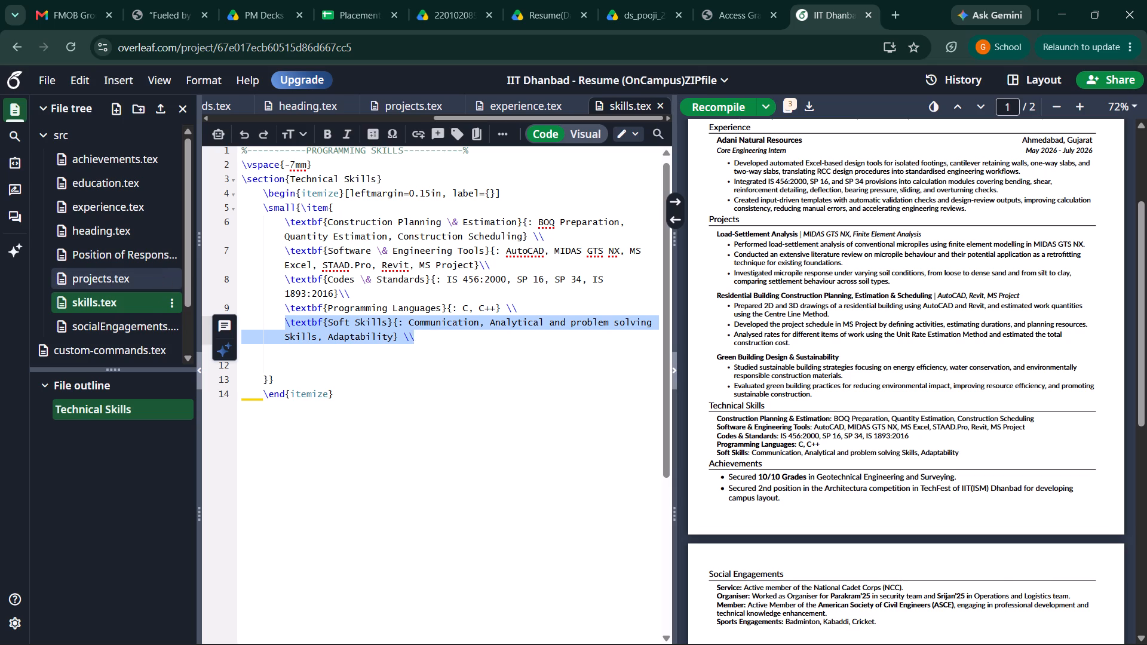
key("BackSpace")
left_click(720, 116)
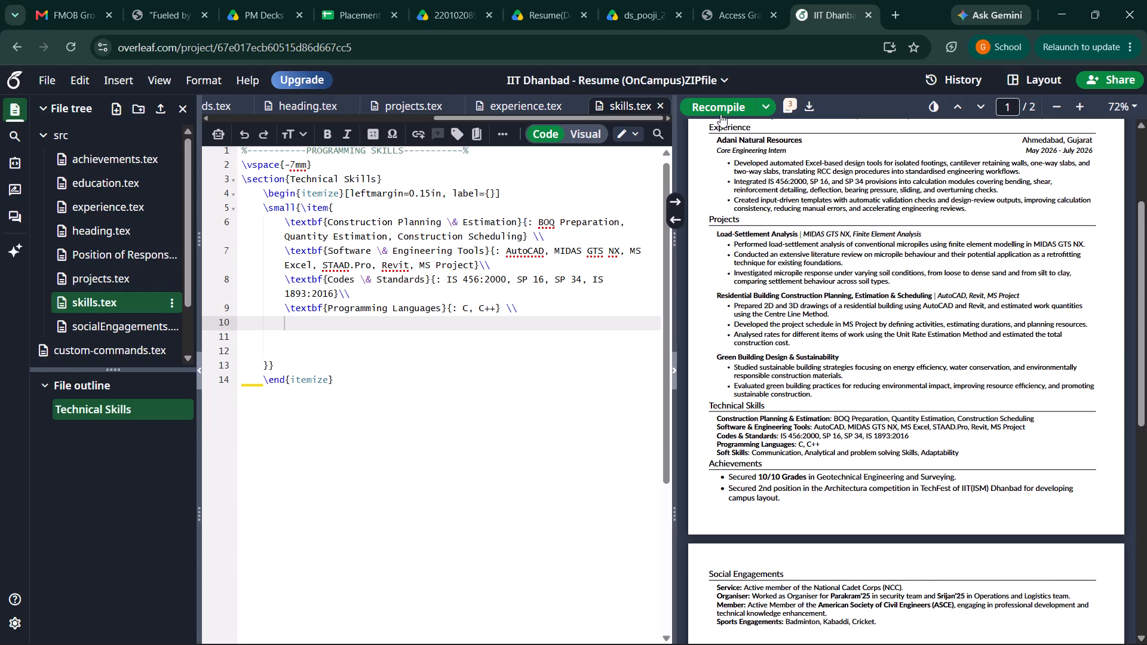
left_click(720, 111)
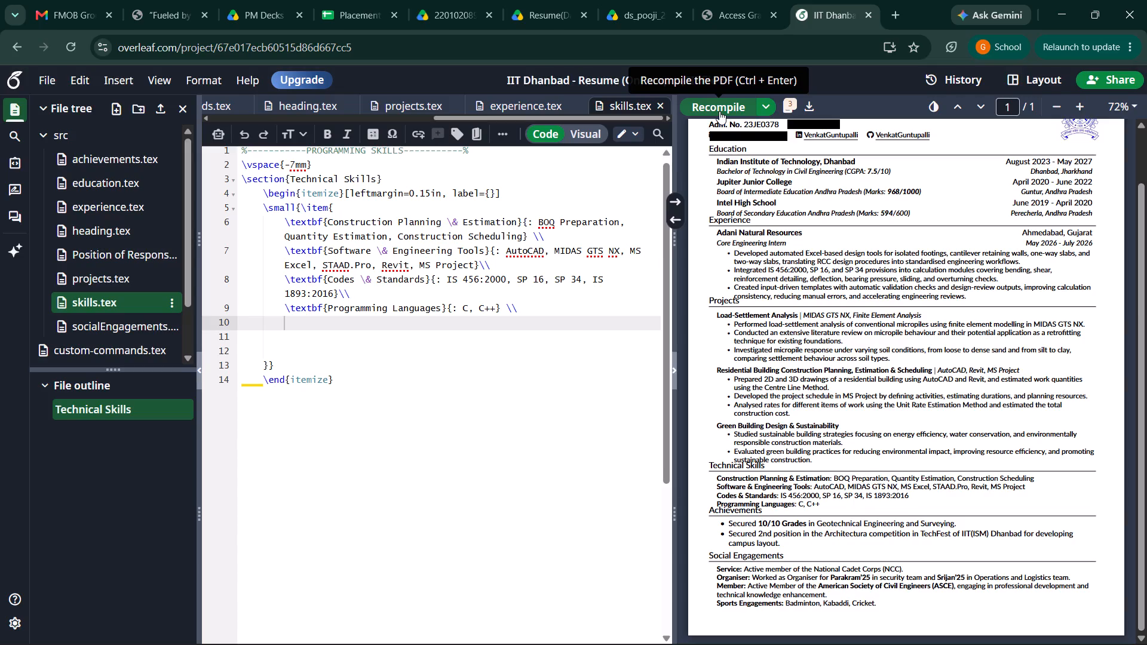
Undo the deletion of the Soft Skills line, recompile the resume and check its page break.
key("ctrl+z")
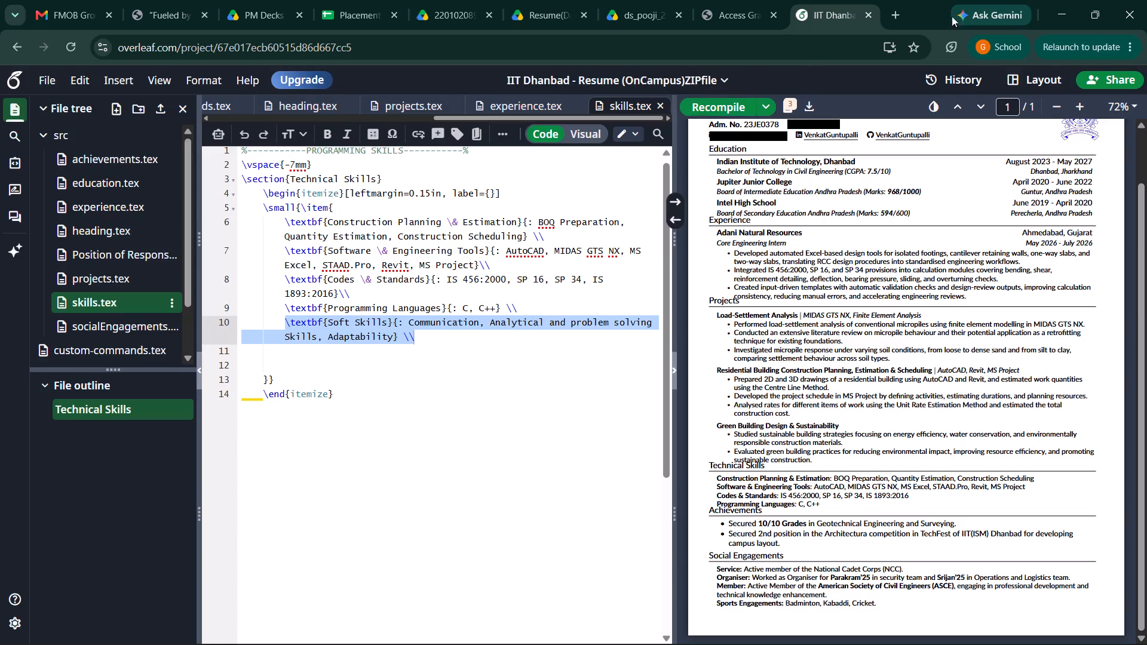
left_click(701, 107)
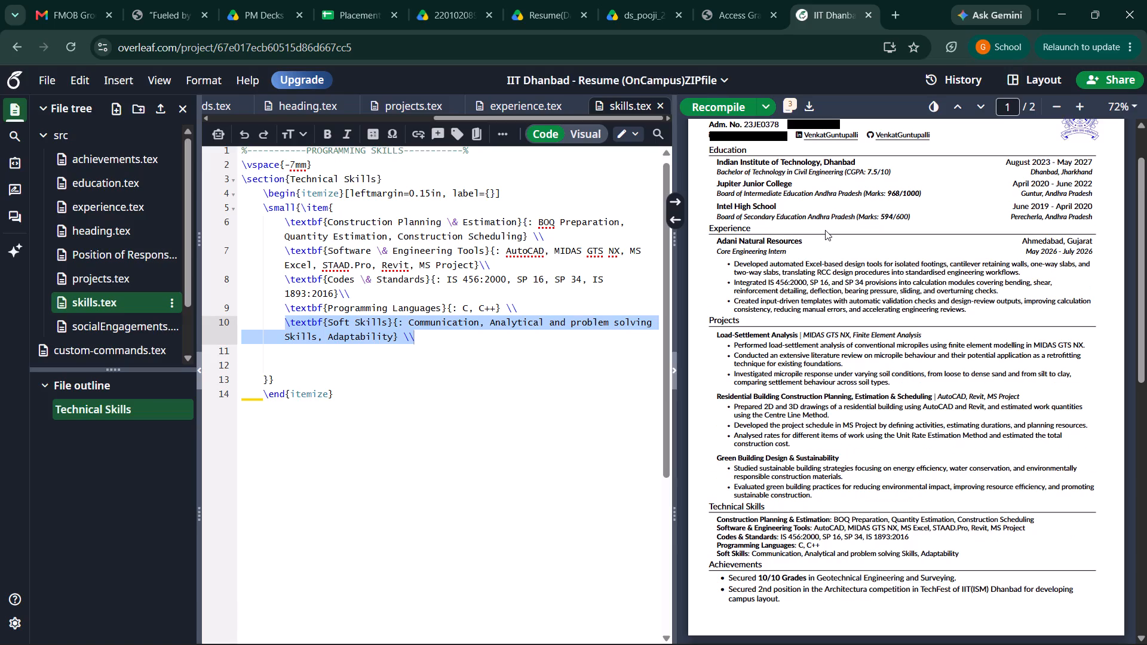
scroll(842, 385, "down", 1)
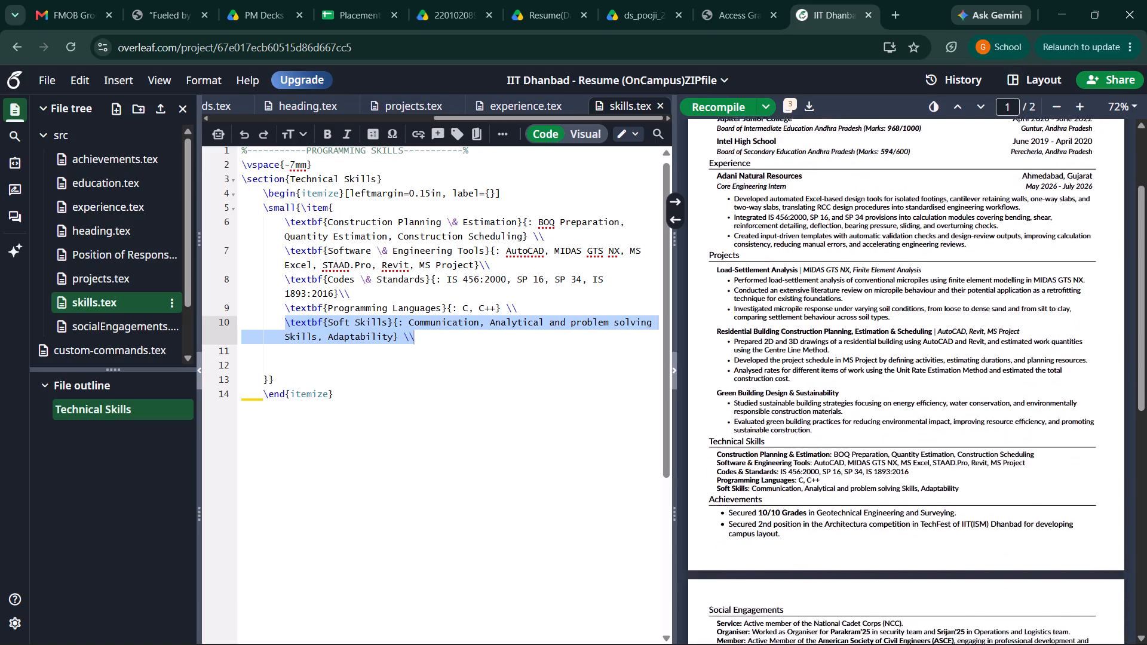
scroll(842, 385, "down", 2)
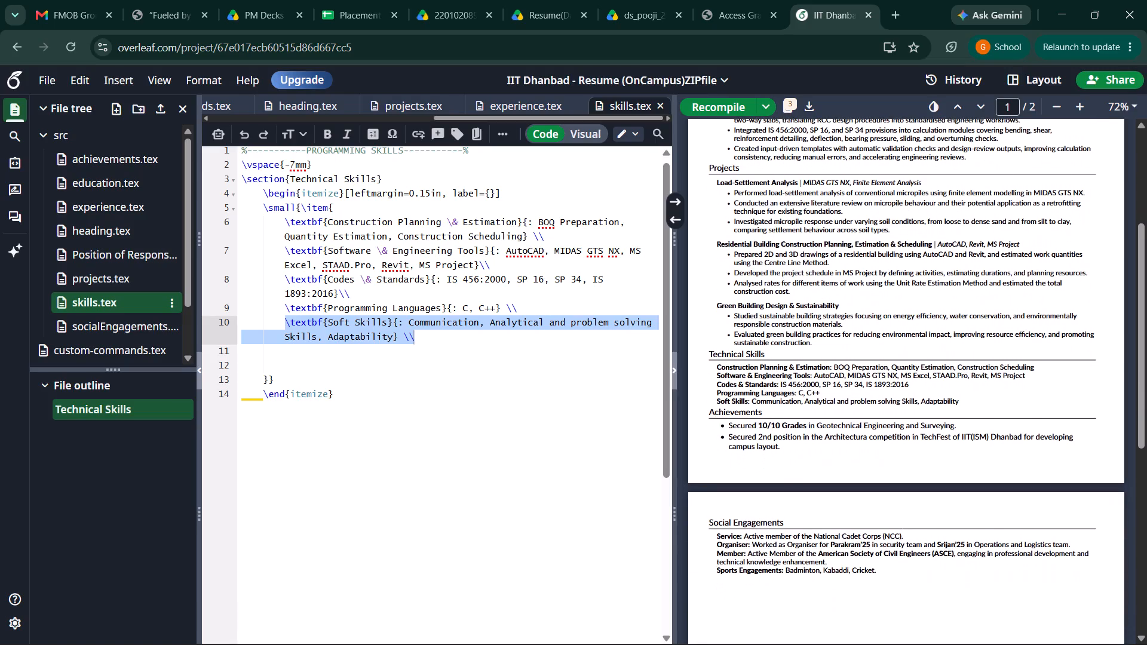
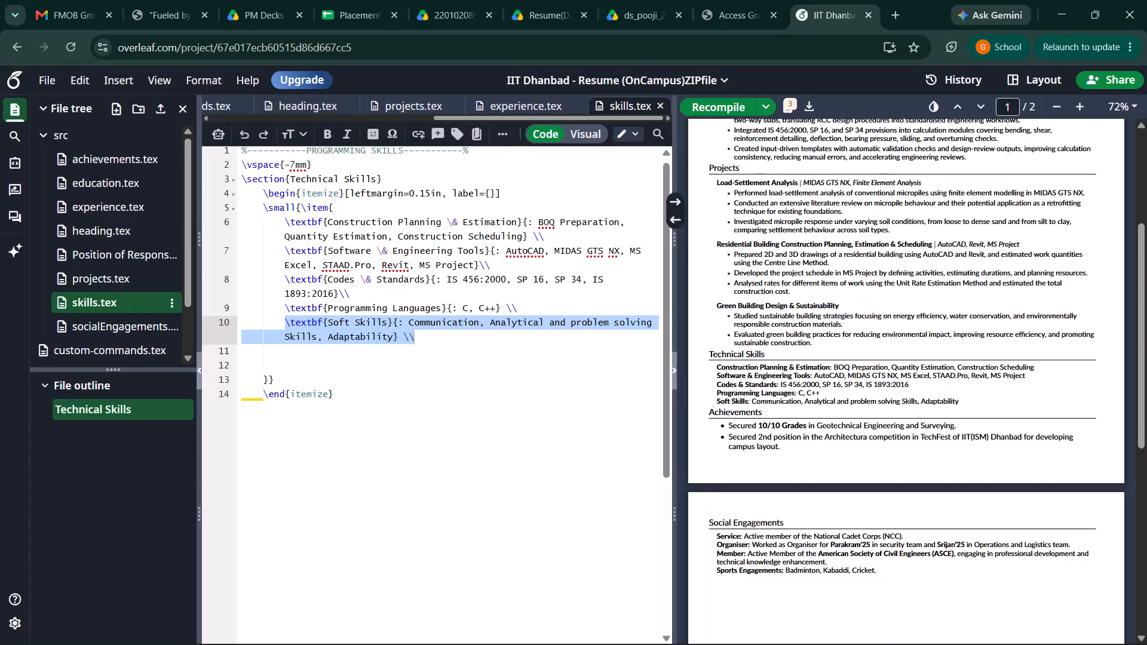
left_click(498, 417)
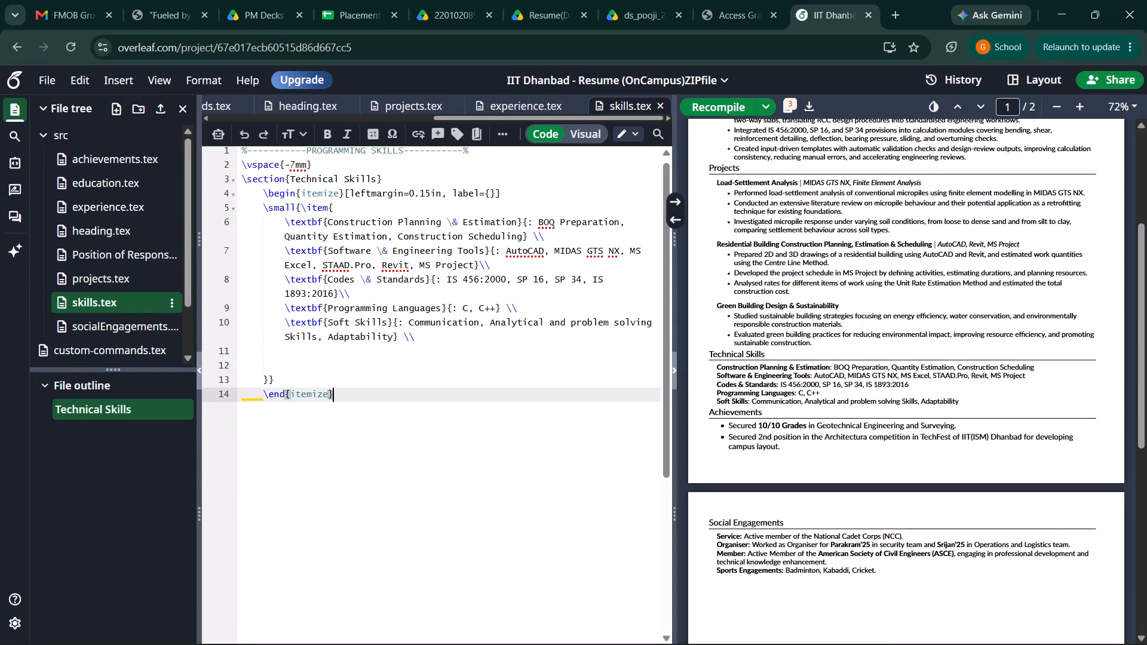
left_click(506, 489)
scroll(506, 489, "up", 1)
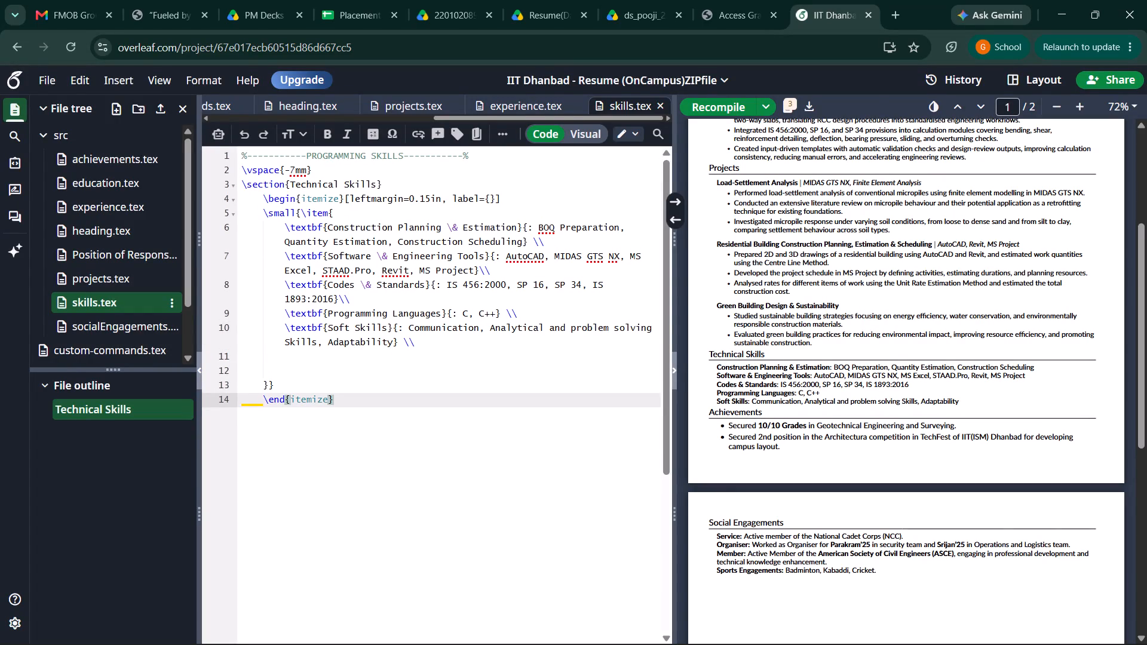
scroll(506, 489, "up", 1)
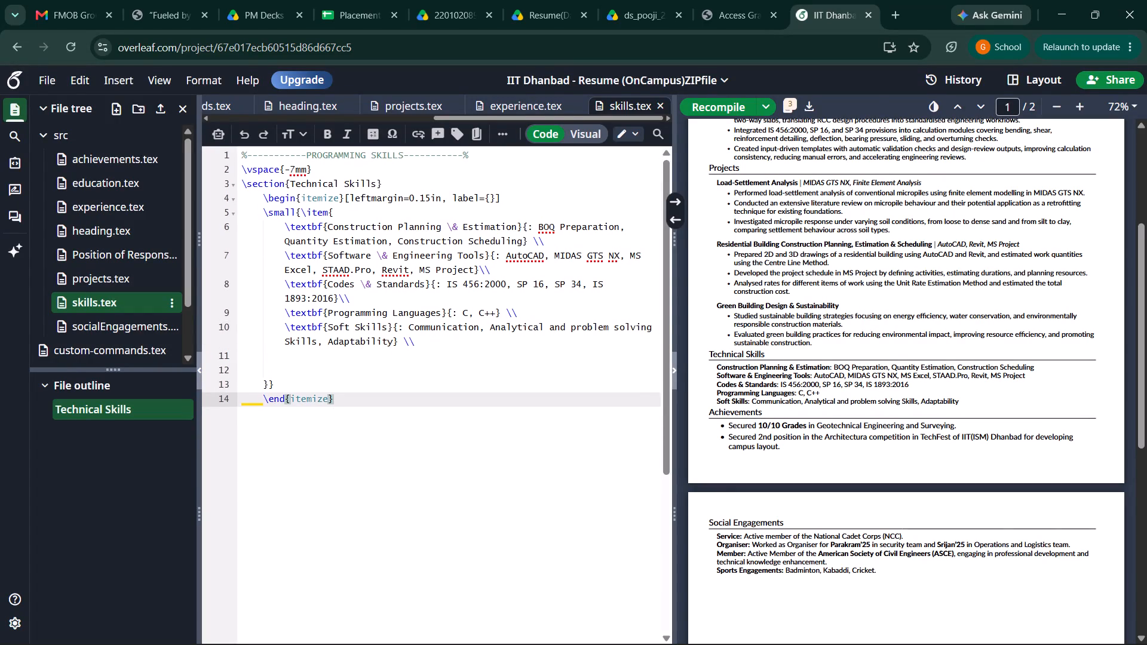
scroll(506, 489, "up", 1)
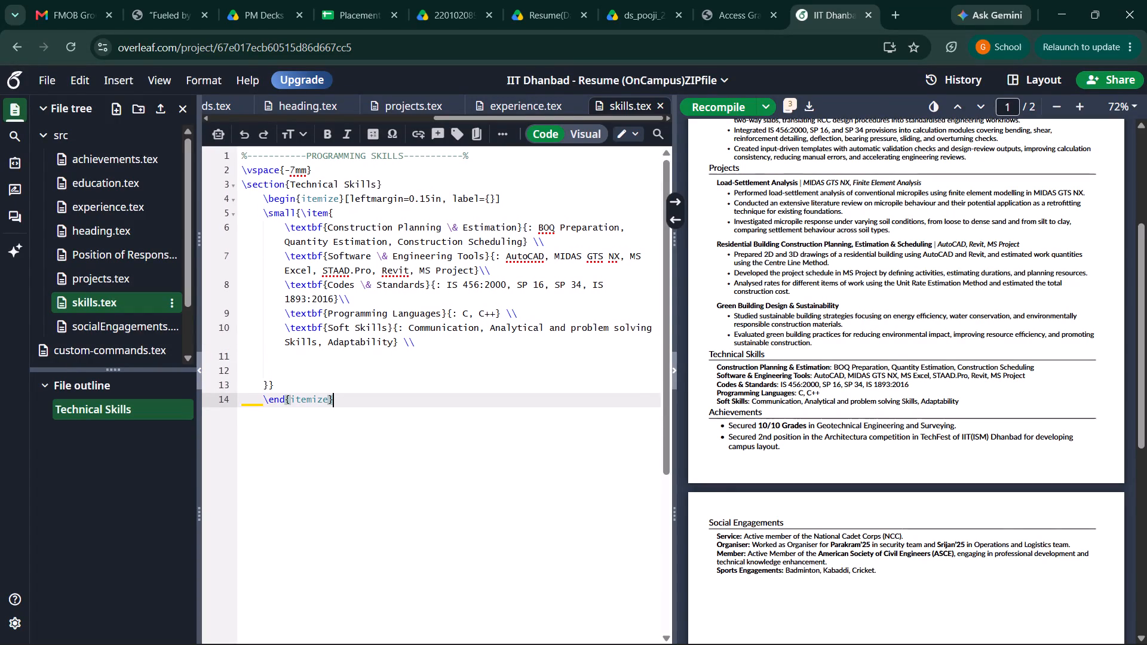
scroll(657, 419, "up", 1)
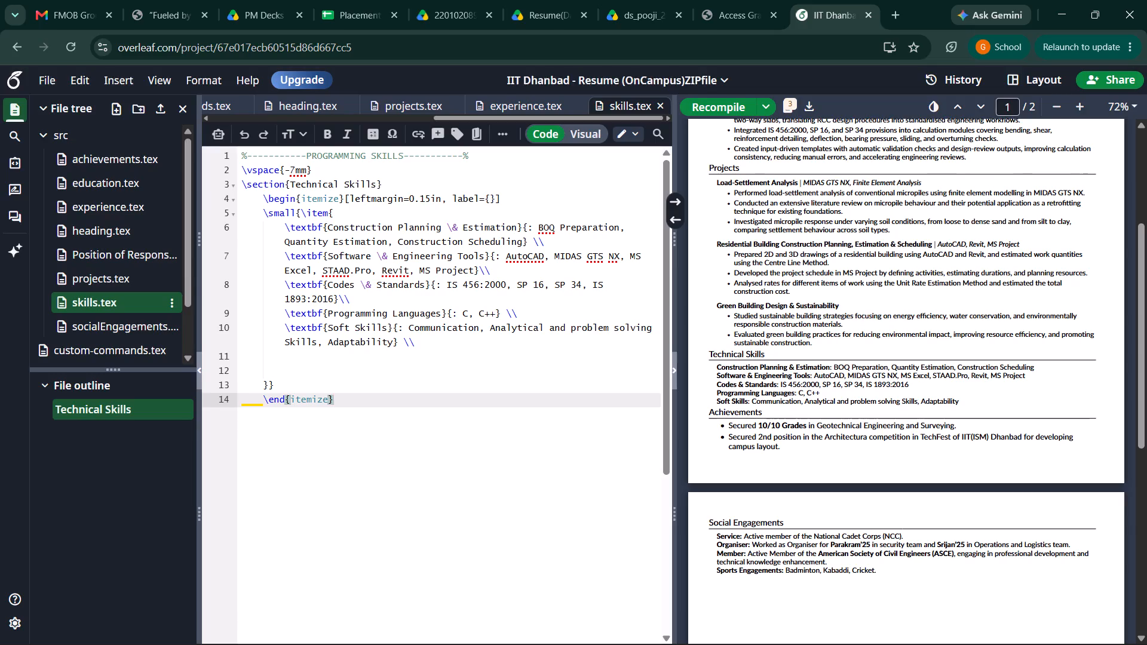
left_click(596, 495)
Review the resume preview from the top of page one and recompile the resume.
scroll(798, 408, "up", 2)
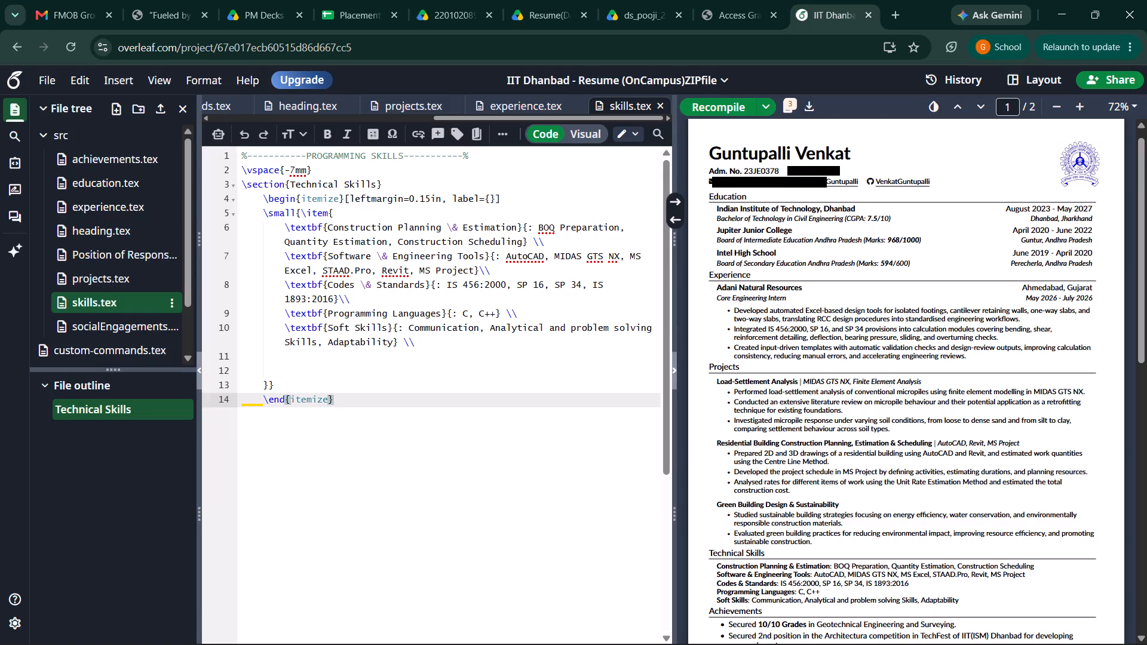
left_click(707, 116)
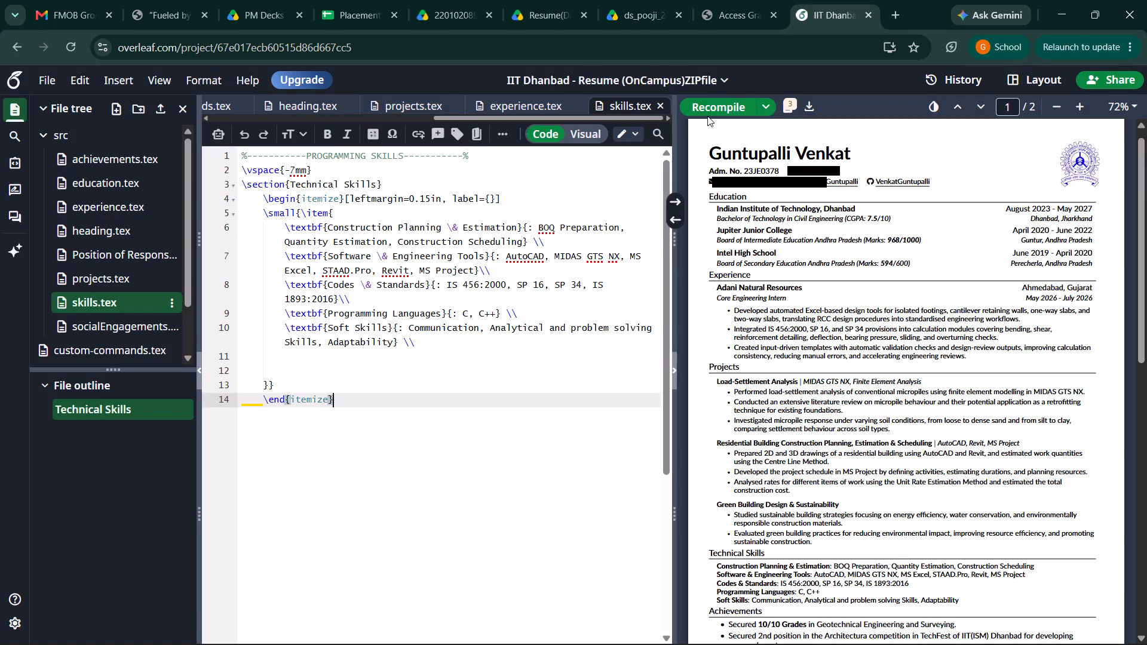
left_click(713, 110)
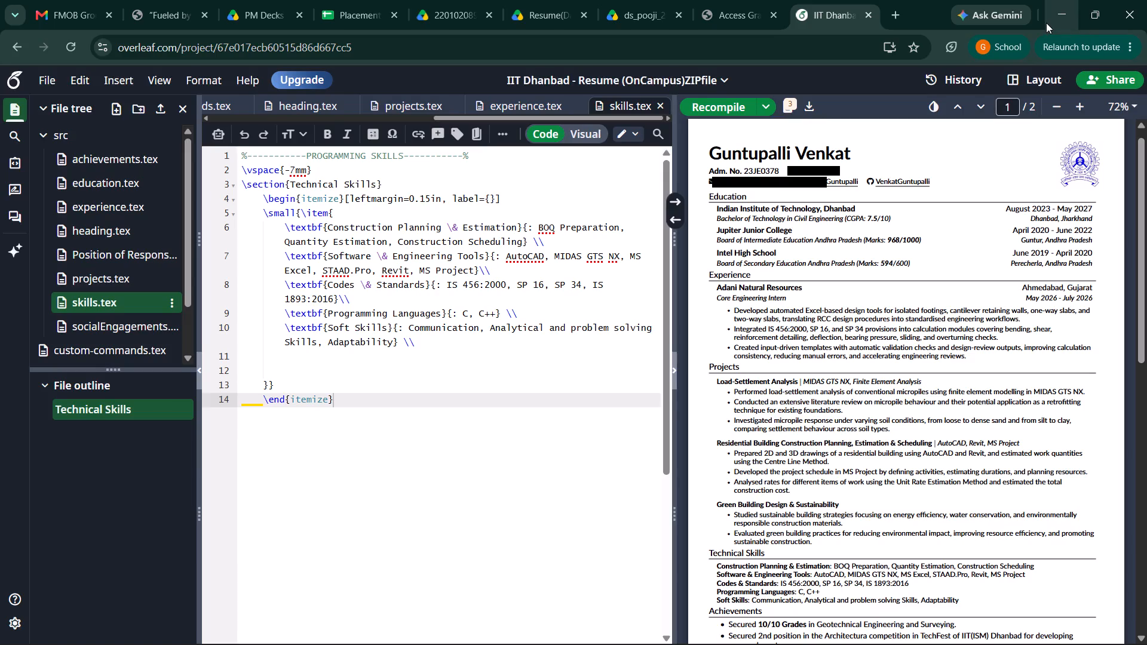
Minimize the browser window to return to the desktop.
left_click(1046, 23)
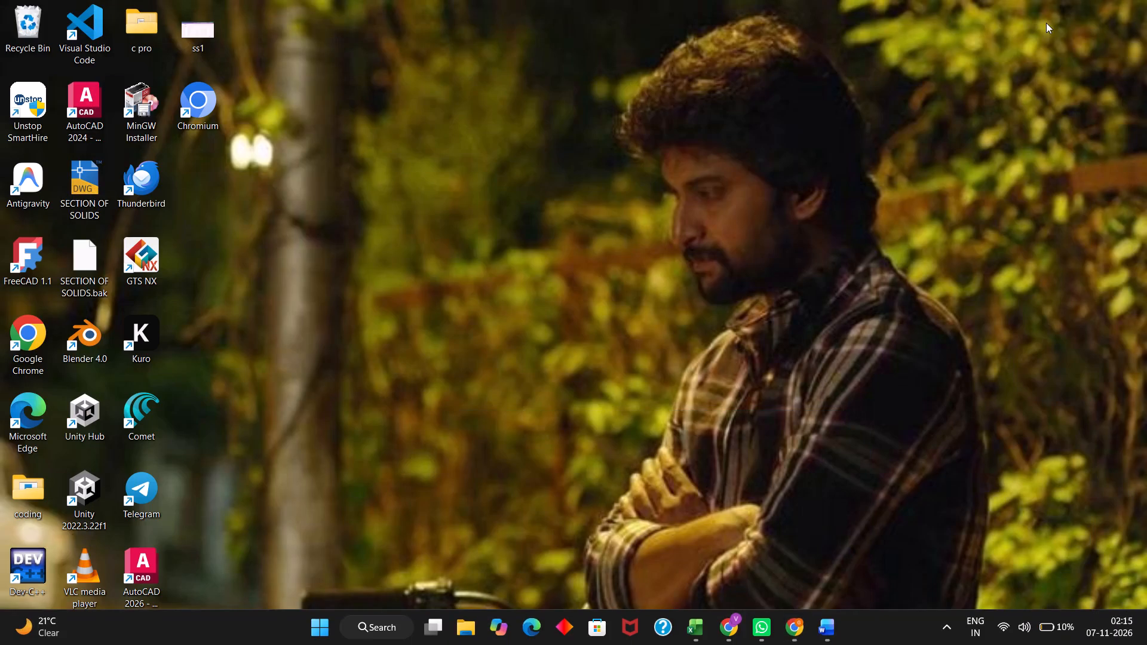